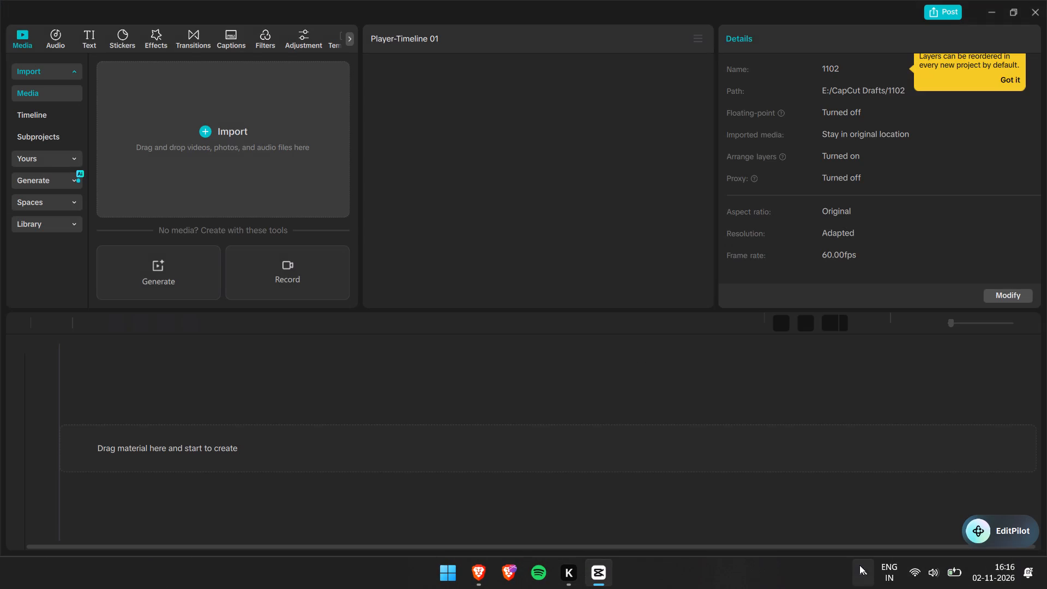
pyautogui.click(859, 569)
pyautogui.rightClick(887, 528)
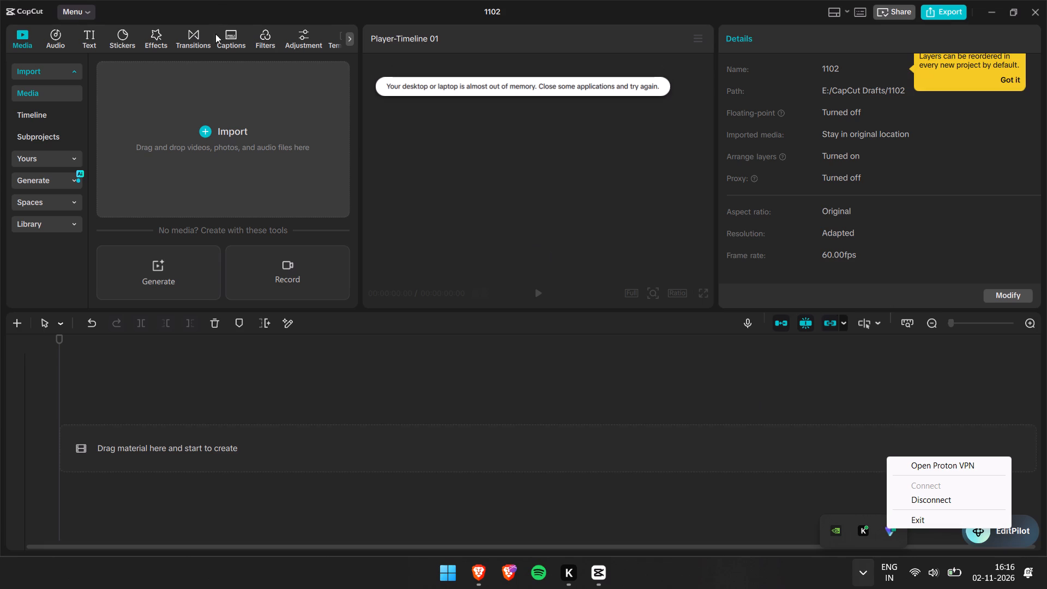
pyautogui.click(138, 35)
# Open the Effects library for project 1102.
pyautogui.click(147, 37)
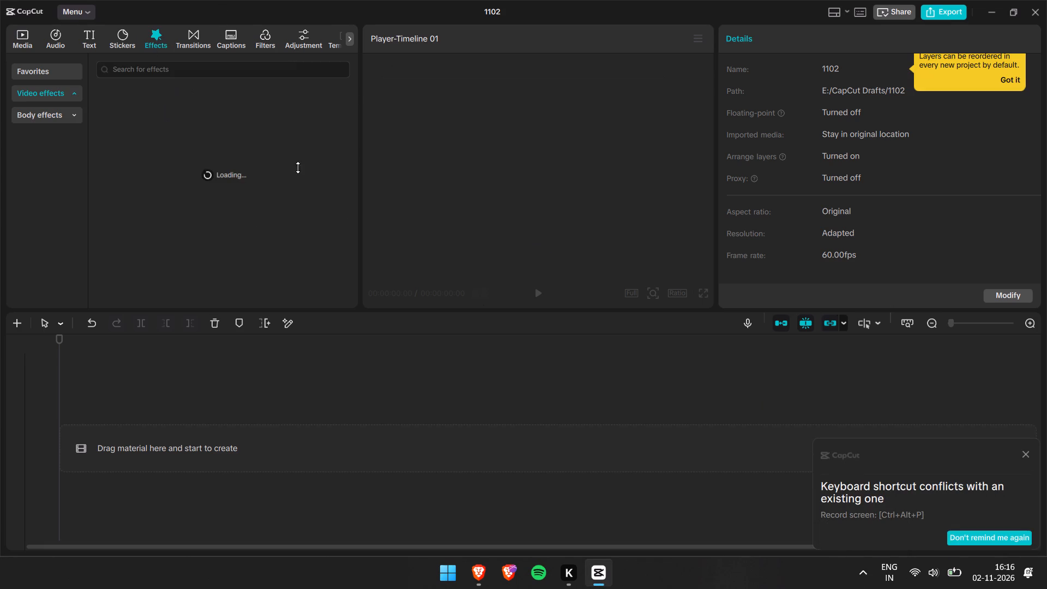
# Exit the Proton VPN app running in the background.
pyautogui.click(856, 575)
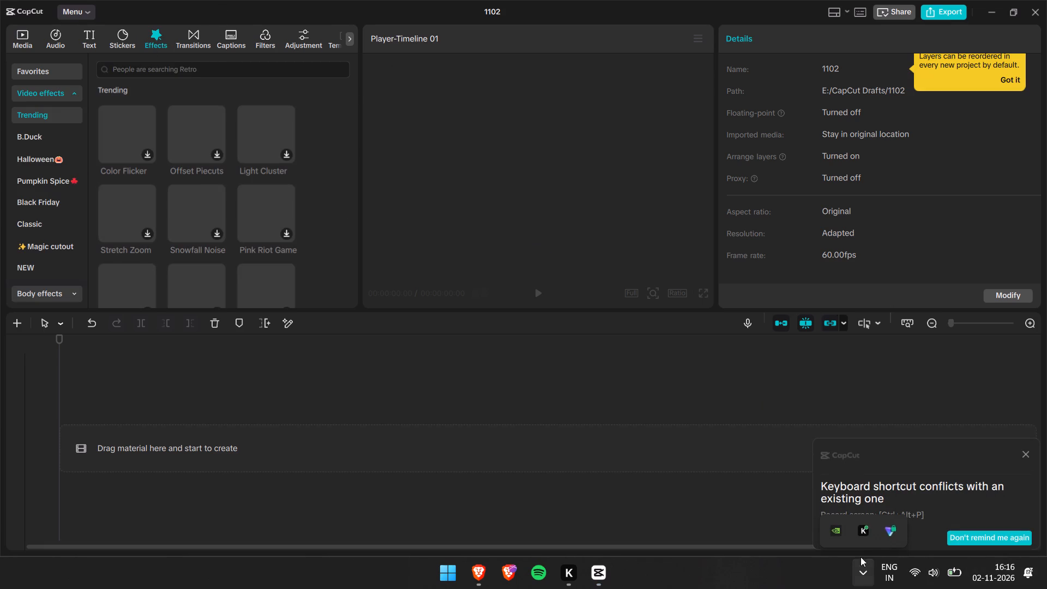
pyautogui.rightClick(884, 527)
pyautogui.click(899, 513)
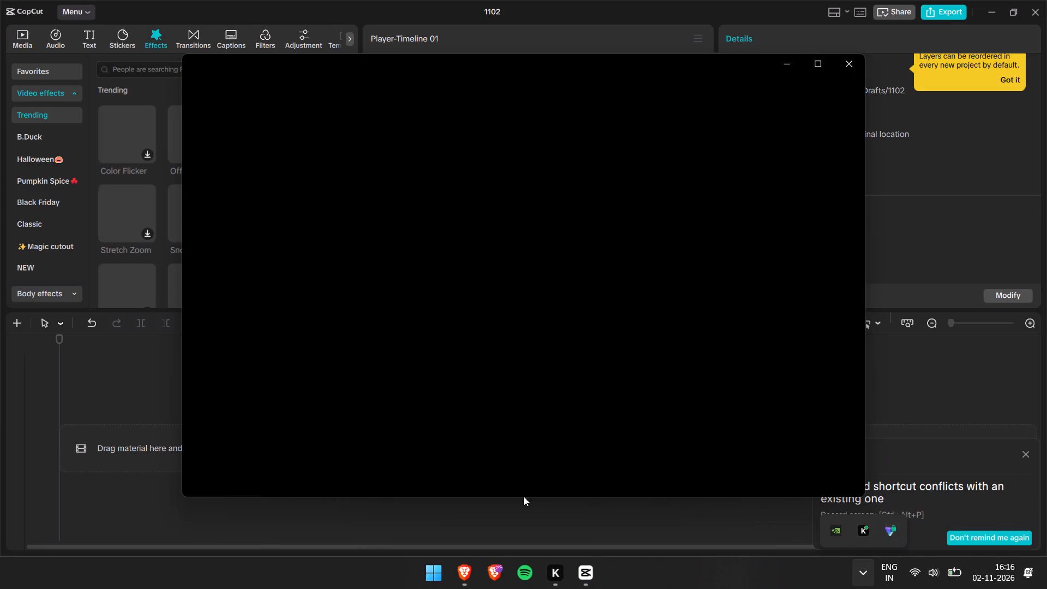
pyautogui.click(466, 584)
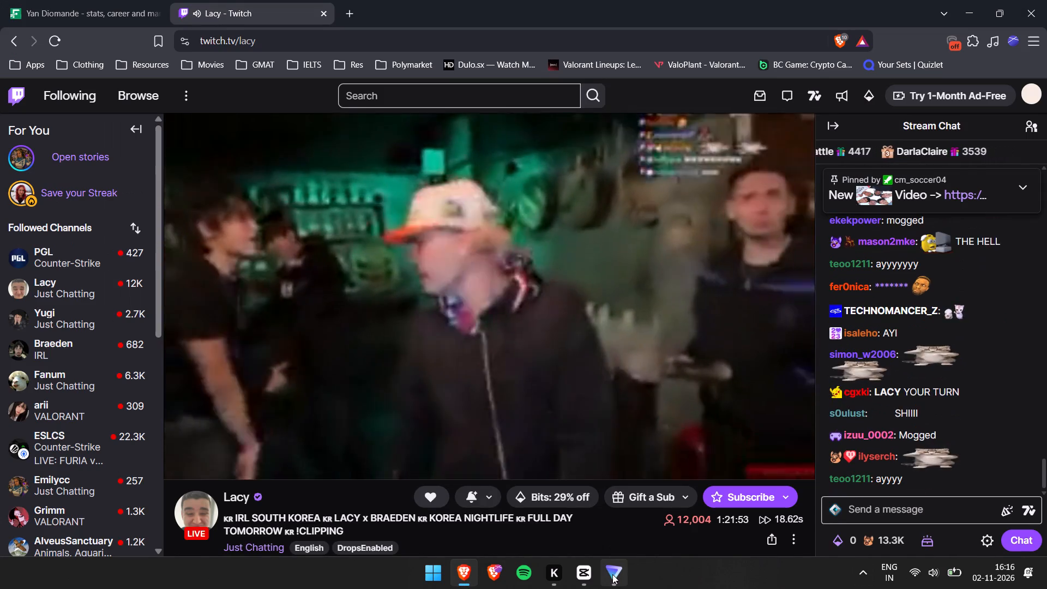
pyautogui.click(613, 588)
pyautogui.click(461, 317)
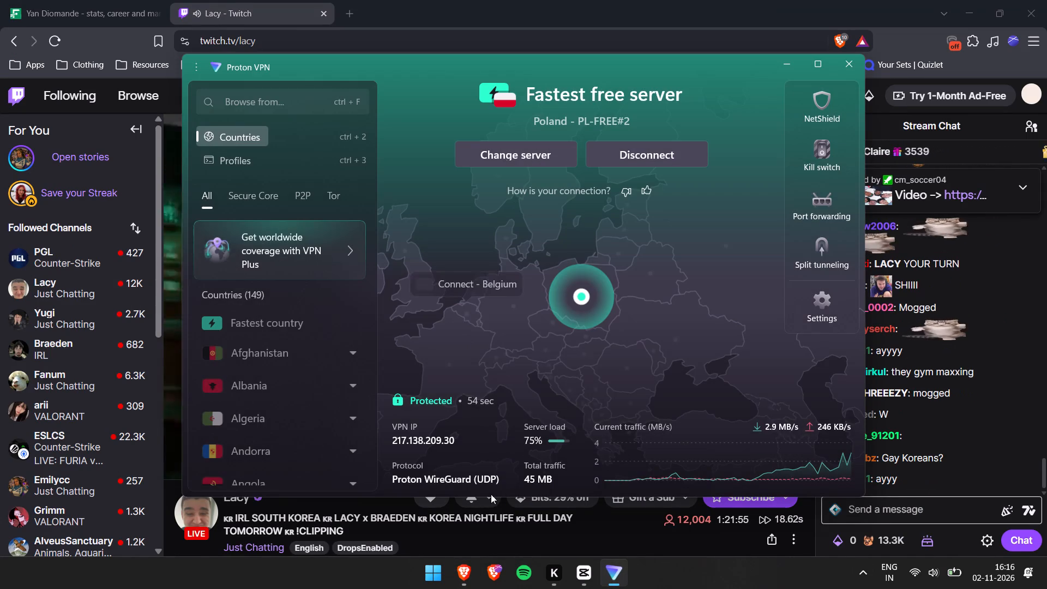
# Check the live Twitch stream in Brave, and return to the CapCut project.
pyautogui.click(457, 584)
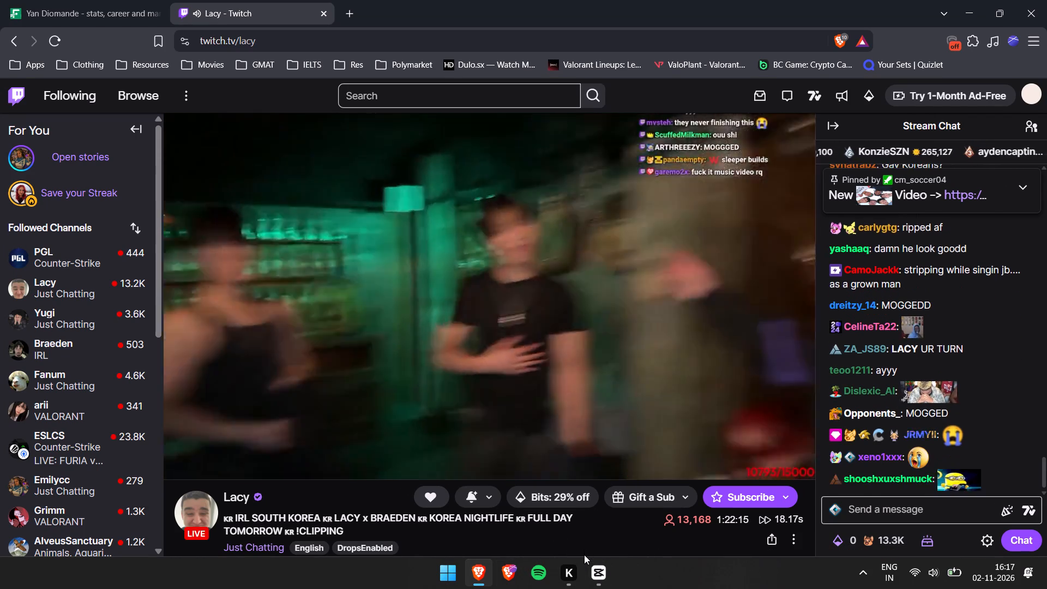
pyautogui.click(589, 565)
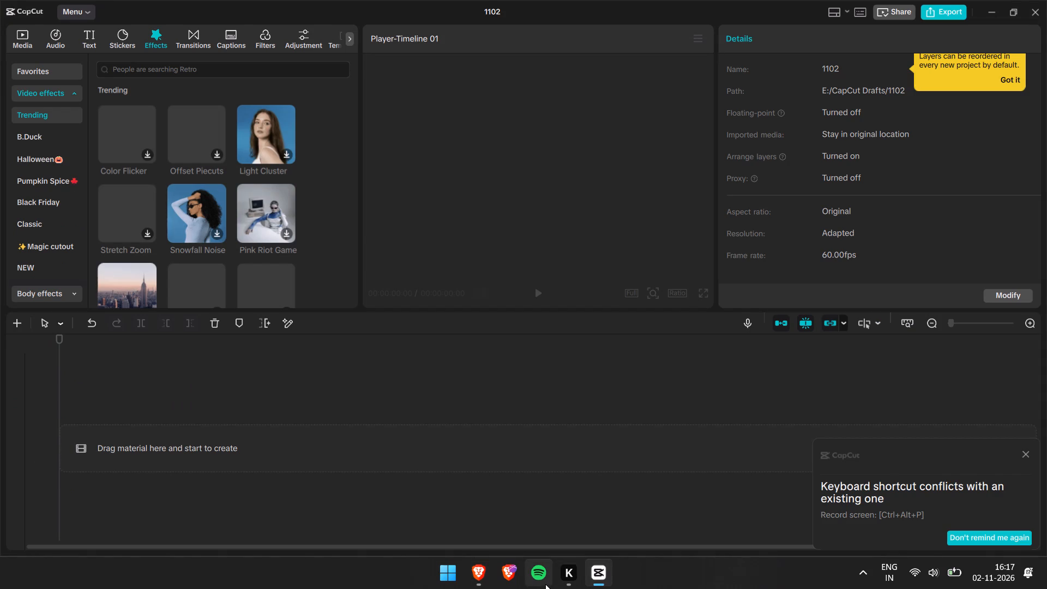
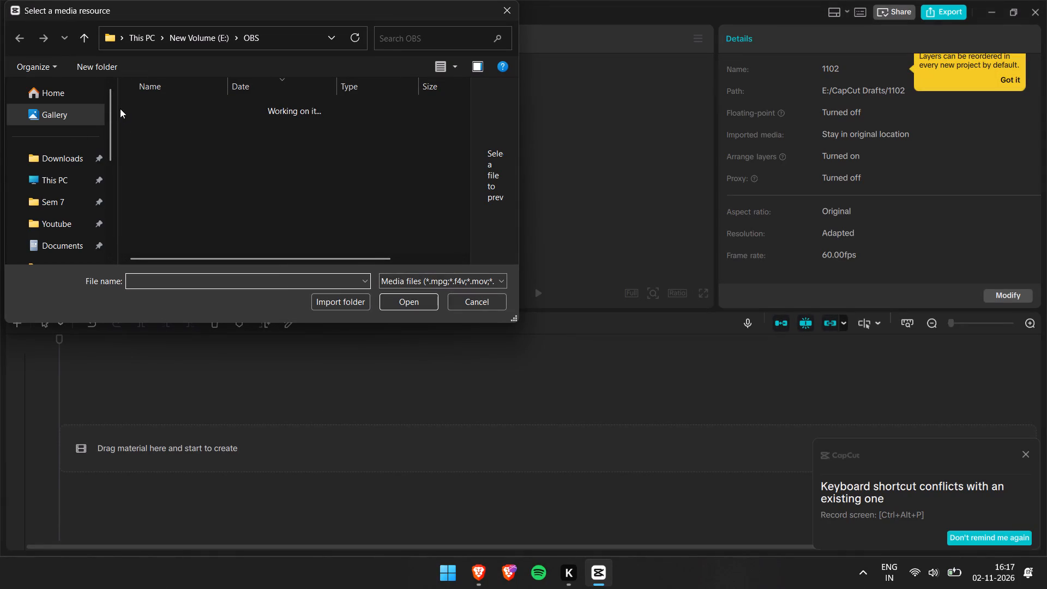
# Import the six most recent 2026-10-17 MP4 recordings from the OBS folder and dismiss the shortcut conflict notice.
pyautogui.moveTo(124, 100); pyautogui.dragTo(185, 188)
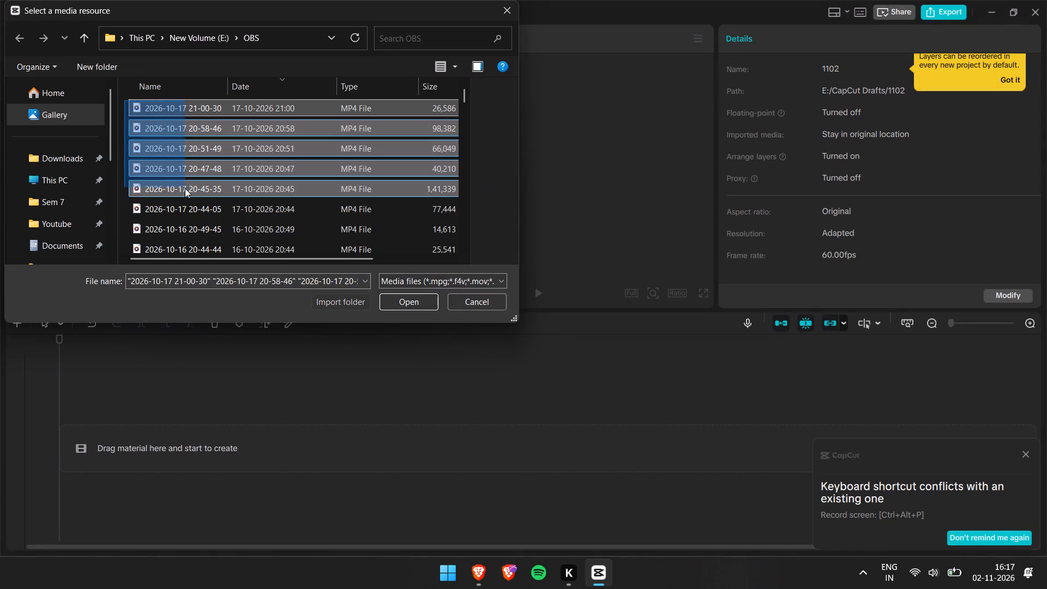
pyautogui.moveTo(185, 188); pyautogui.dragTo(193, 204)
pyautogui.click(412, 309)
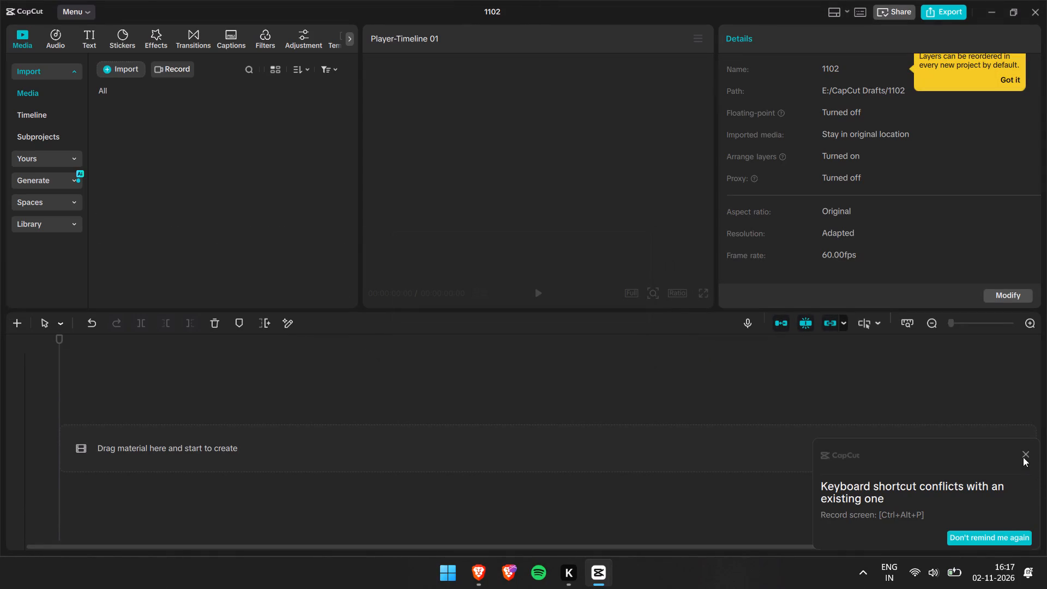
pyautogui.click(1022, 456)
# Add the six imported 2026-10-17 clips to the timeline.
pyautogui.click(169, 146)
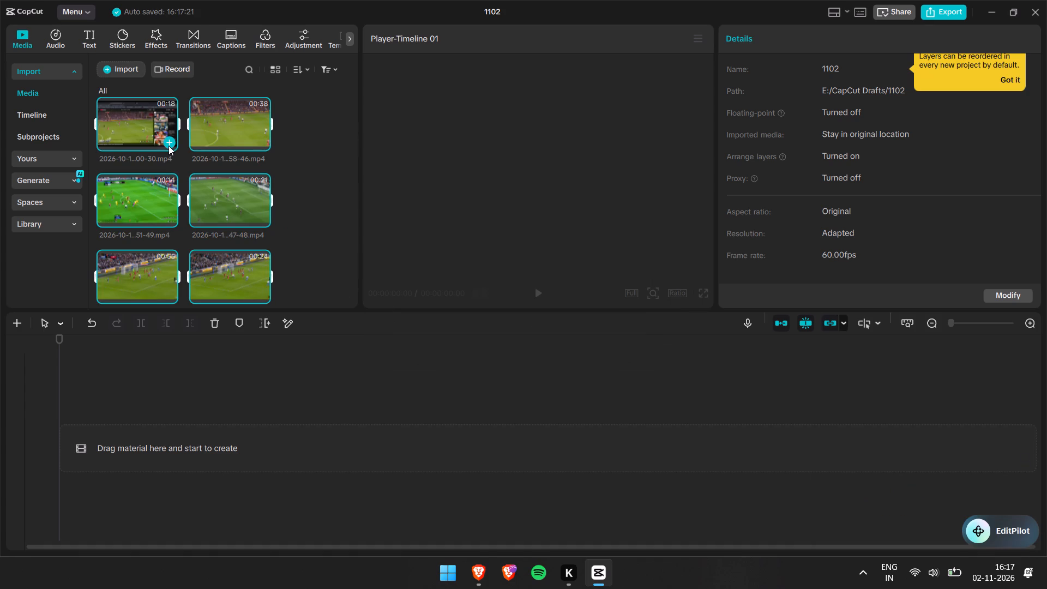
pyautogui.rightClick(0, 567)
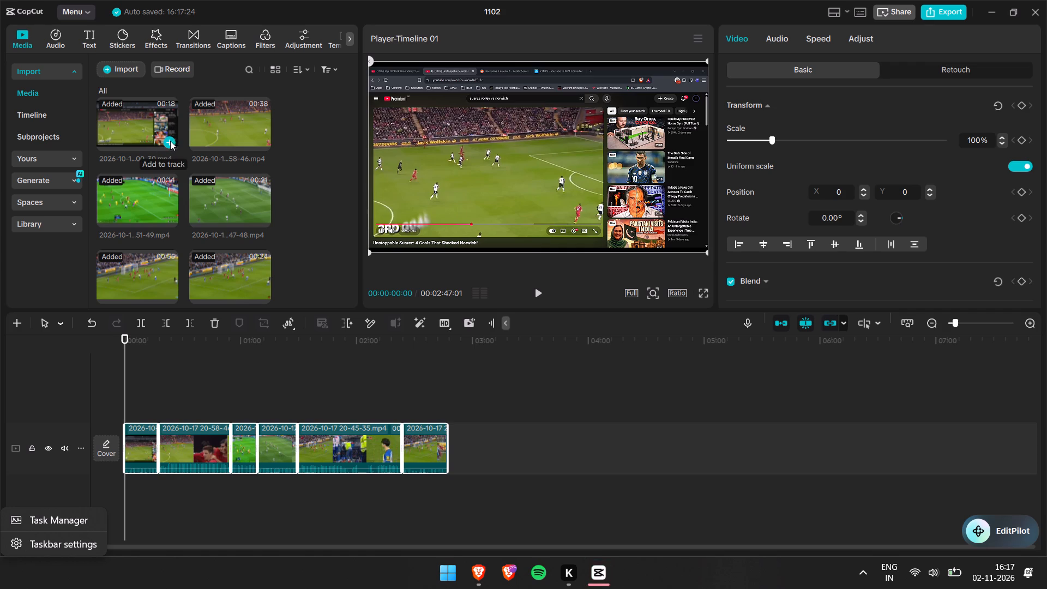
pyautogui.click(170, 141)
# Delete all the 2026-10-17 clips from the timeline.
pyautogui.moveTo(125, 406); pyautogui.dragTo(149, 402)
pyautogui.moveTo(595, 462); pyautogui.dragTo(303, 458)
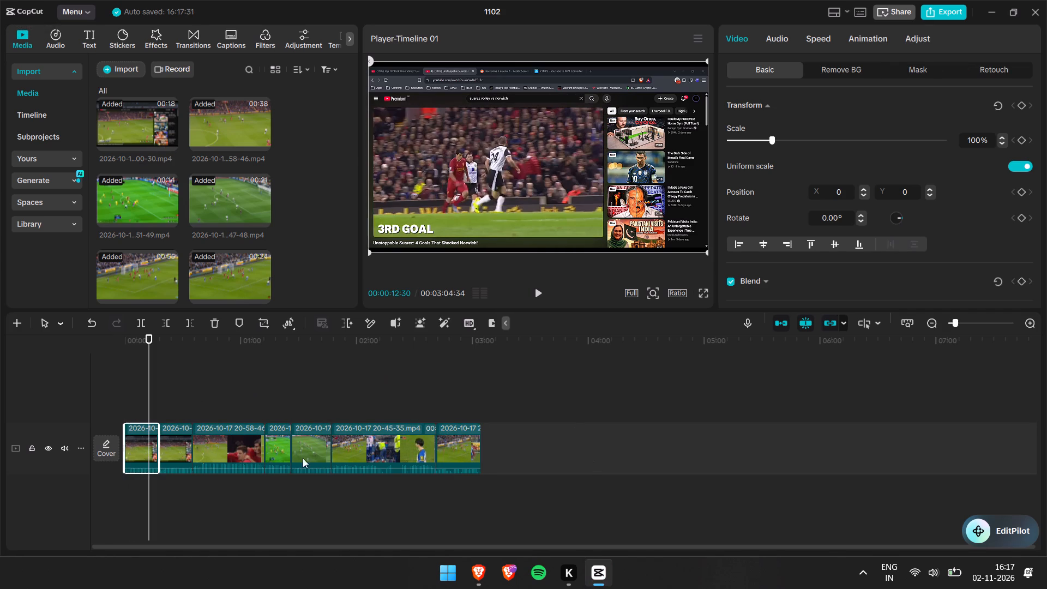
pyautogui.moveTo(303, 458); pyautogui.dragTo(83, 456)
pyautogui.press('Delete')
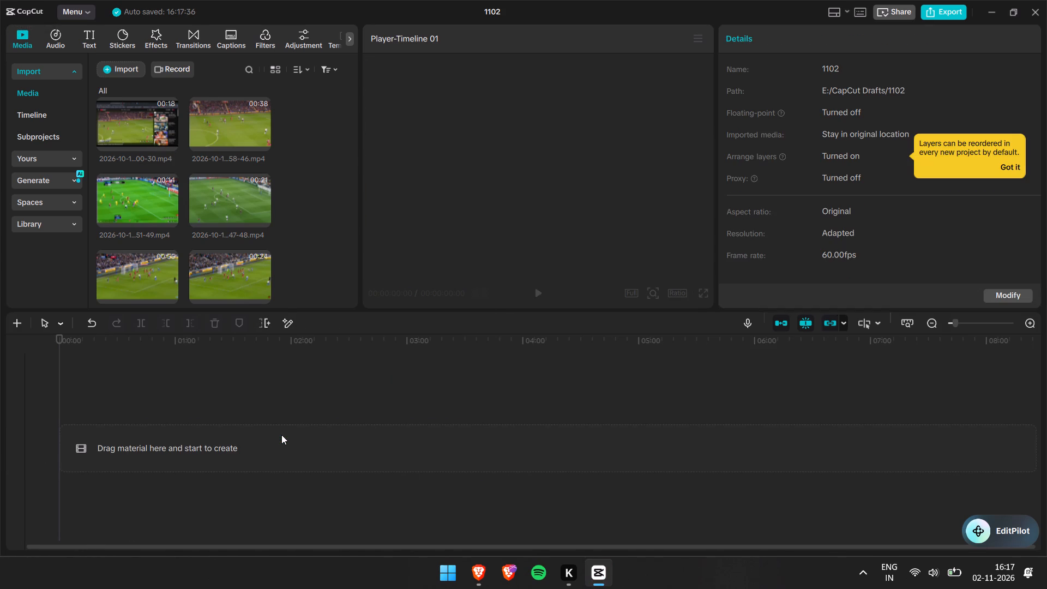
# Import the six MP4 recordings dated 2026-11-02, from 16-06-00 to 16-14-10, from the OBS folder.
pyautogui.moveTo(134, 70); pyautogui.dragTo(131, 61)
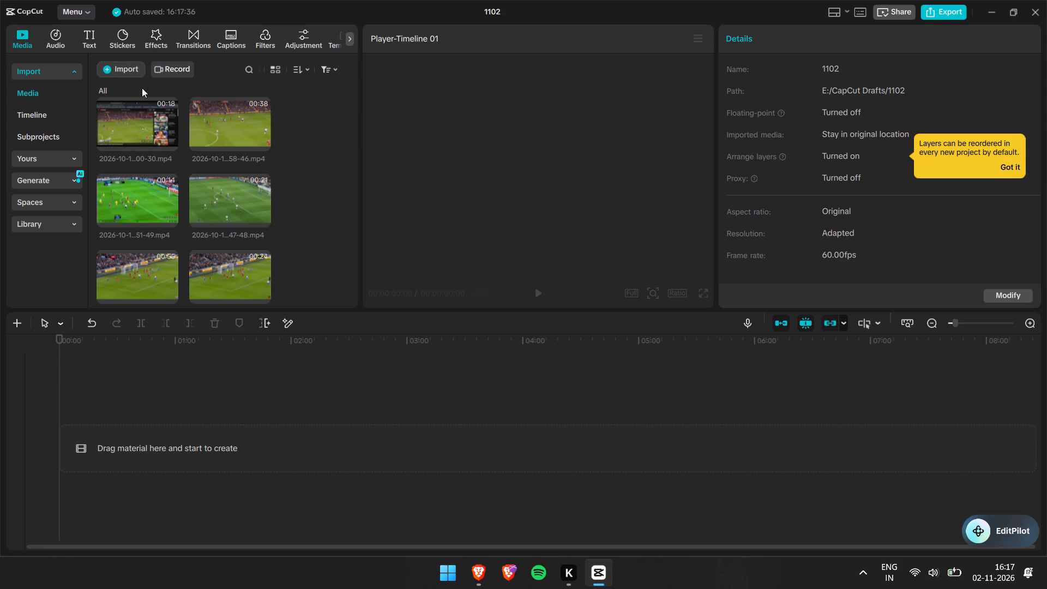
pyautogui.click(134, 71)
pyautogui.click(136, 100)
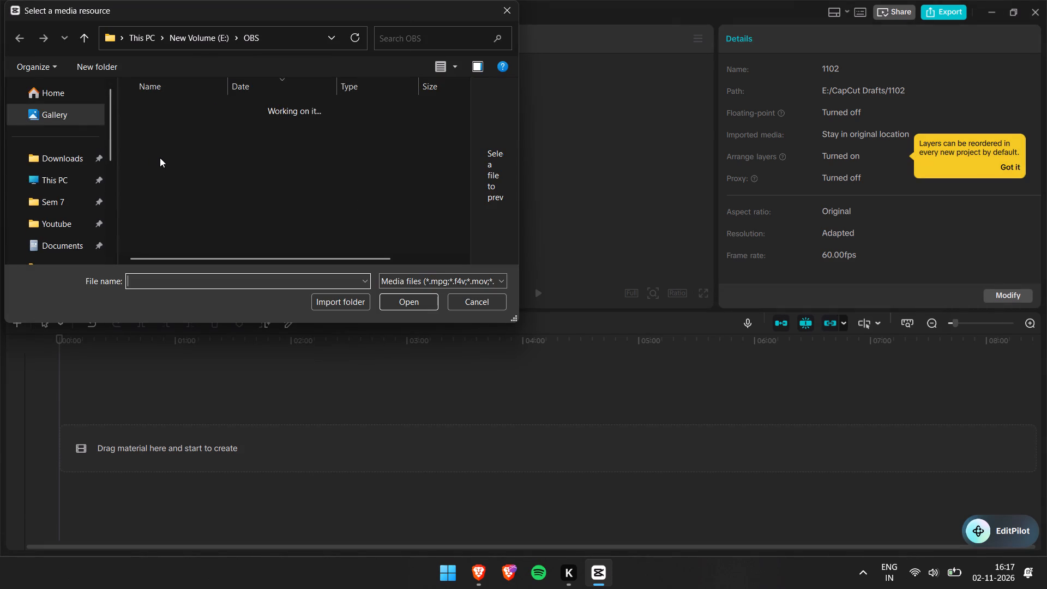
pyautogui.scroll(7, 160, 158)
pyautogui.moveTo(122, 105); pyautogui.dragTo(155, 203)
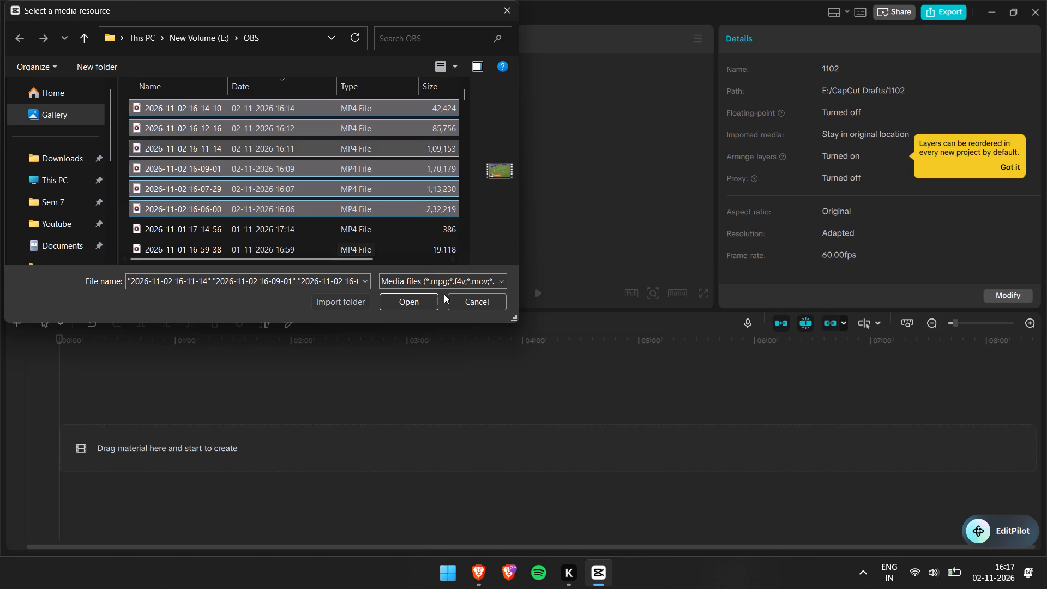
pyautogui.click(419, 303)
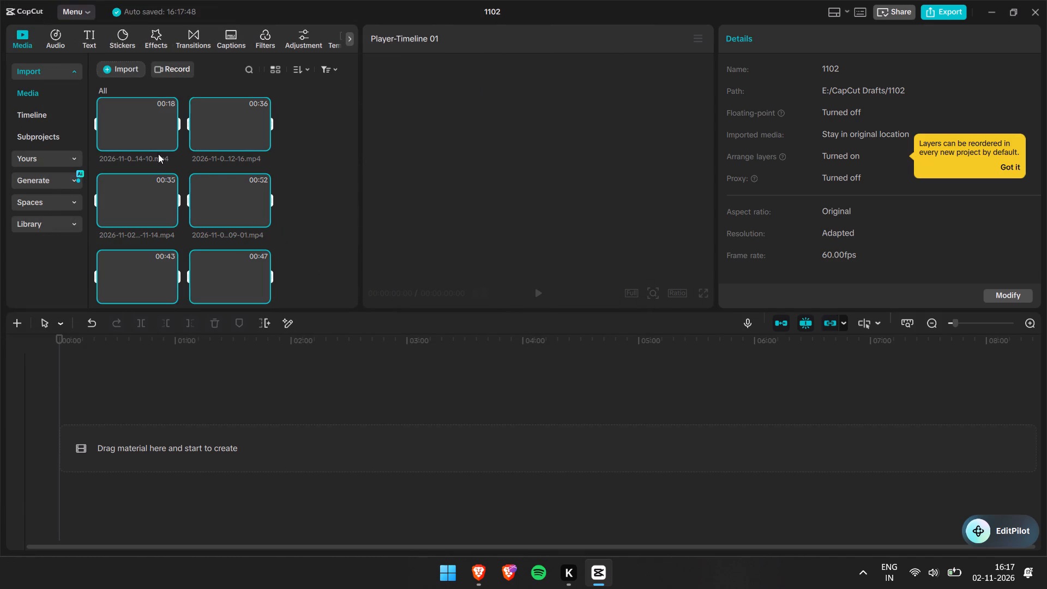
# Add the six imported 2026-11-02 clips to the timeline and briefly play the start.
pyautogui.click(168, 142)
pyautogui.press('space')
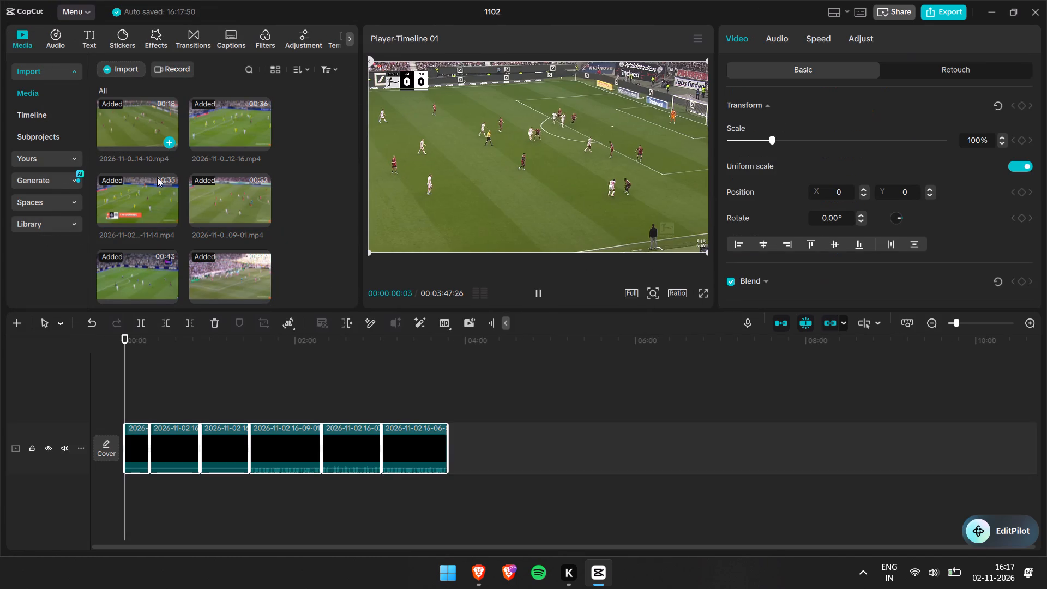
pyautogui.press('space')
# Raise the volume of the first three timeline clips, to about 16.9 dB on 16-12-16 and 13.9 dB on 16-11-14.
pyautogui.keyDown('ctrl'); pyautogui.scroll(10, 397, 393); pyautogui.keyUp('ctrl')
pyautogui.keyDown('ctrl'); pyautogui.scroll(1, 258, 442); pyautogui.keyUp('ctrl')
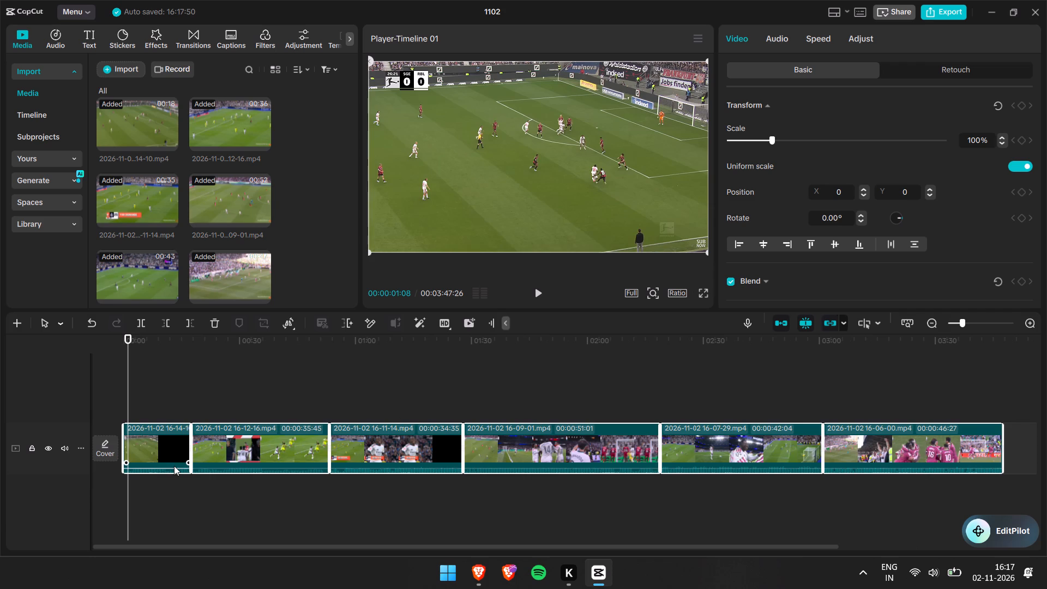
pyautogui.moveTo(173, 468); pyautogui.dragTo(173, 465)
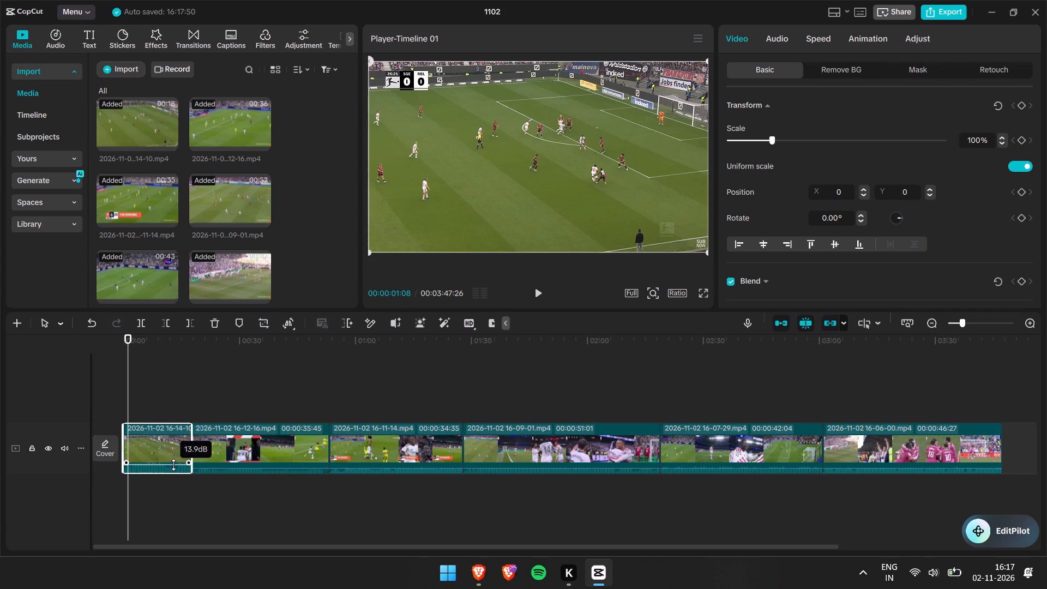
pyautogui.moveTo(173, 465); pyautogui.dragTo(173, 462)
pyautogui.click(252, 456)
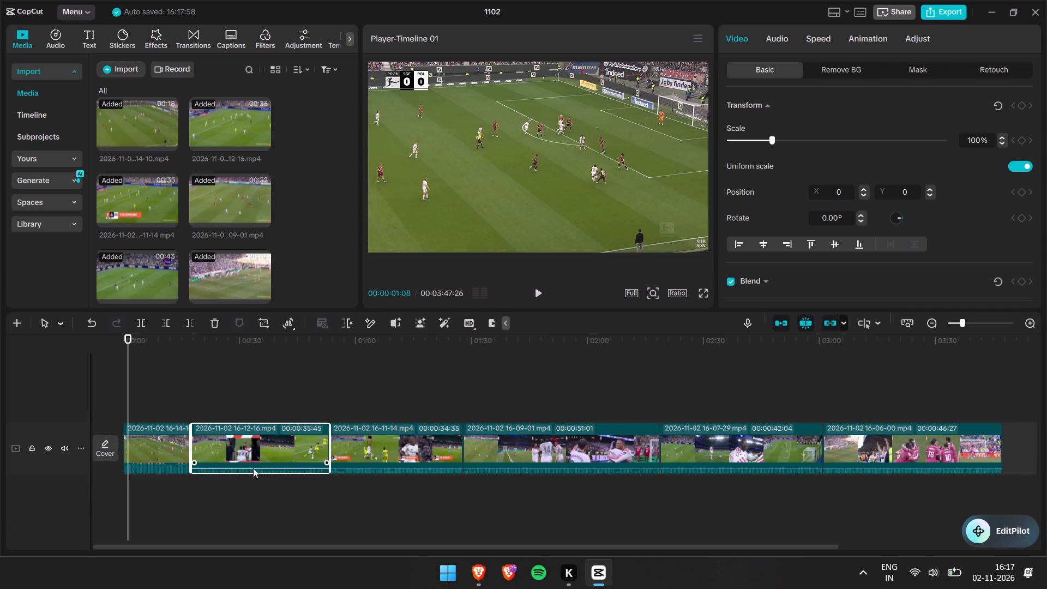
pyautogui.moveTo(254, 469); pyautogui.dragTo(254, 464)
pyautogui.click(368, 451)
pyautogui.click(370, 469)
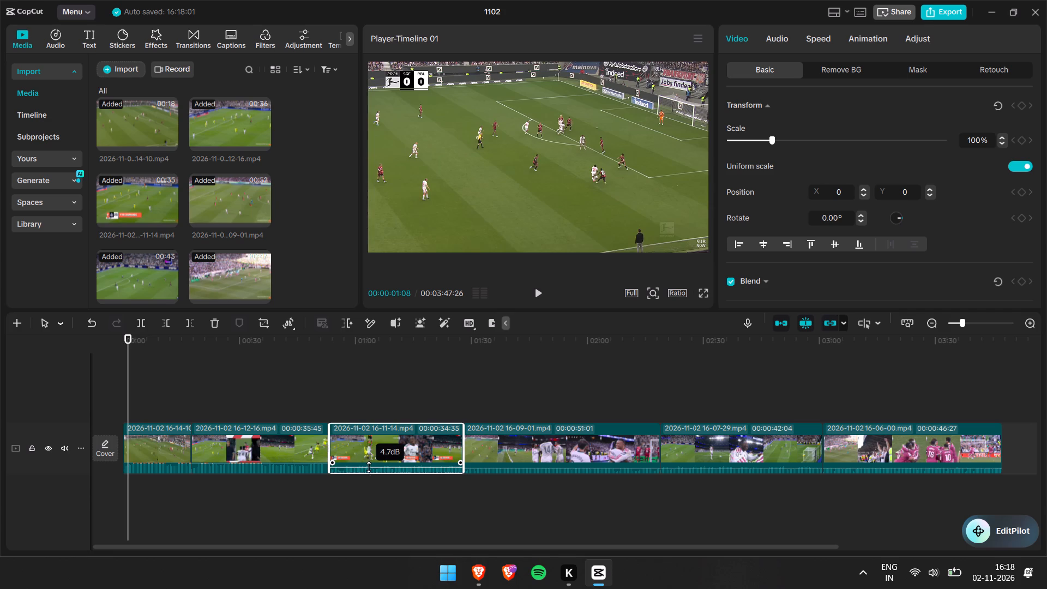
# Raise the volume of the last three timeline clips, 16-09-01, 16-07-29 and 16-06-00.
pyautogui.click(573, 451)
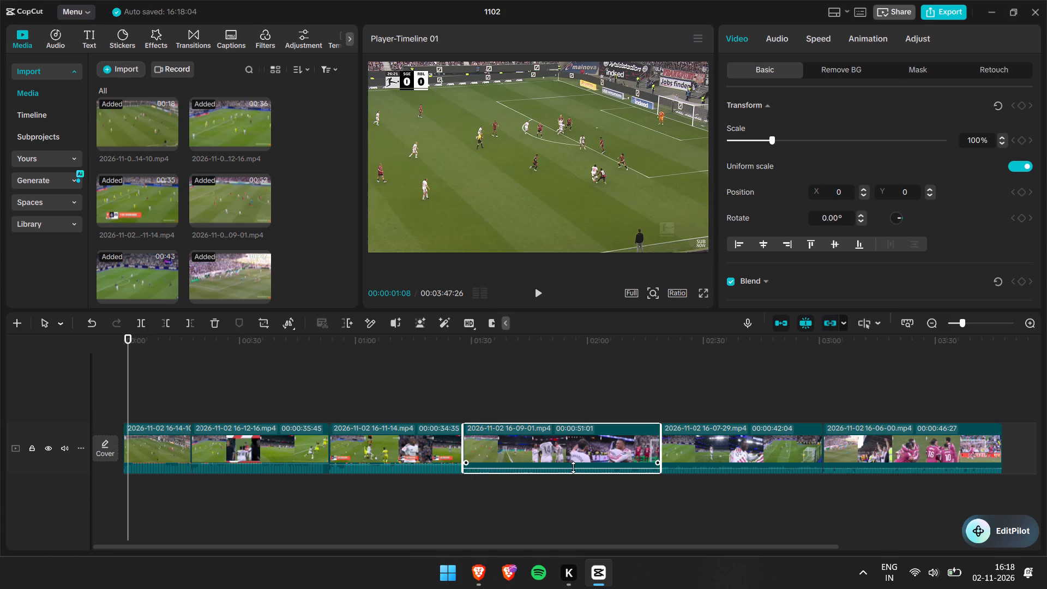
pyautogui.click(573, 468)
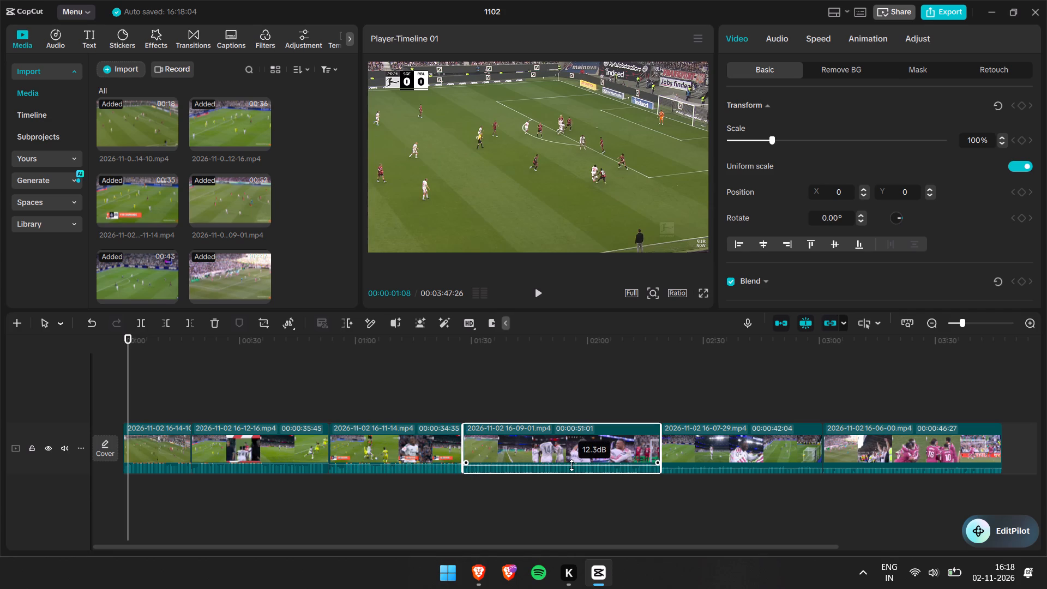
pyautogui.click(695, 448)
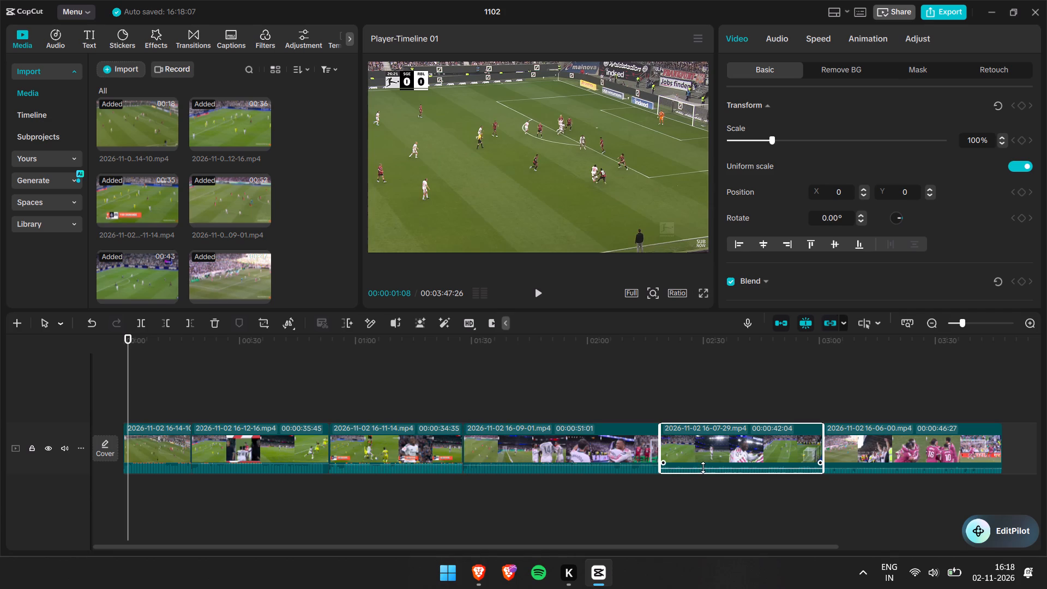
pyautogui.click(703, 468)
pyautogui.click(910, 454)
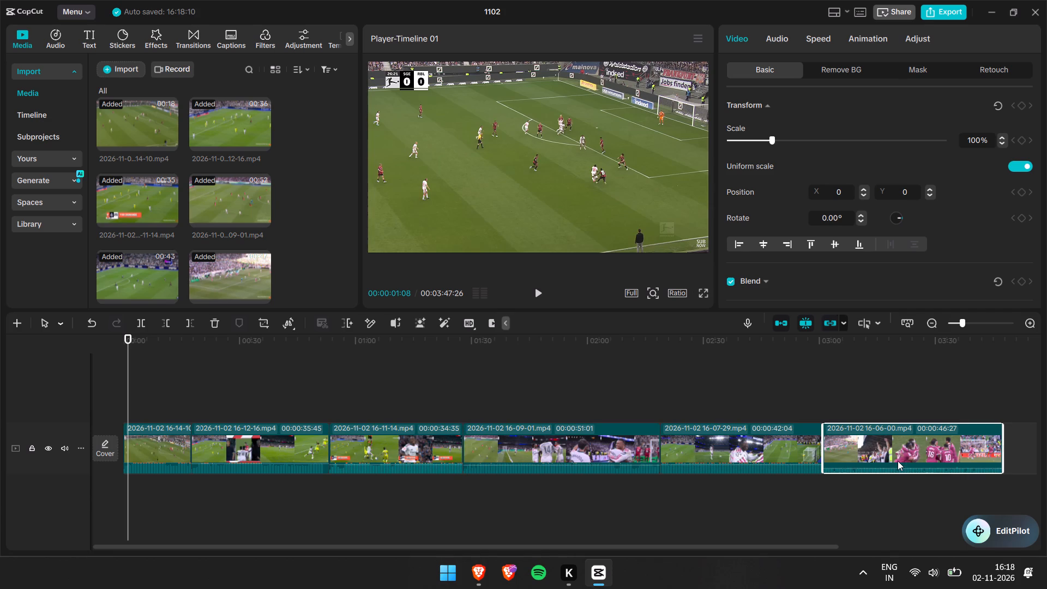
pyautogui.moveTo(898, 469); pyautogui.dragTo(895, 466)
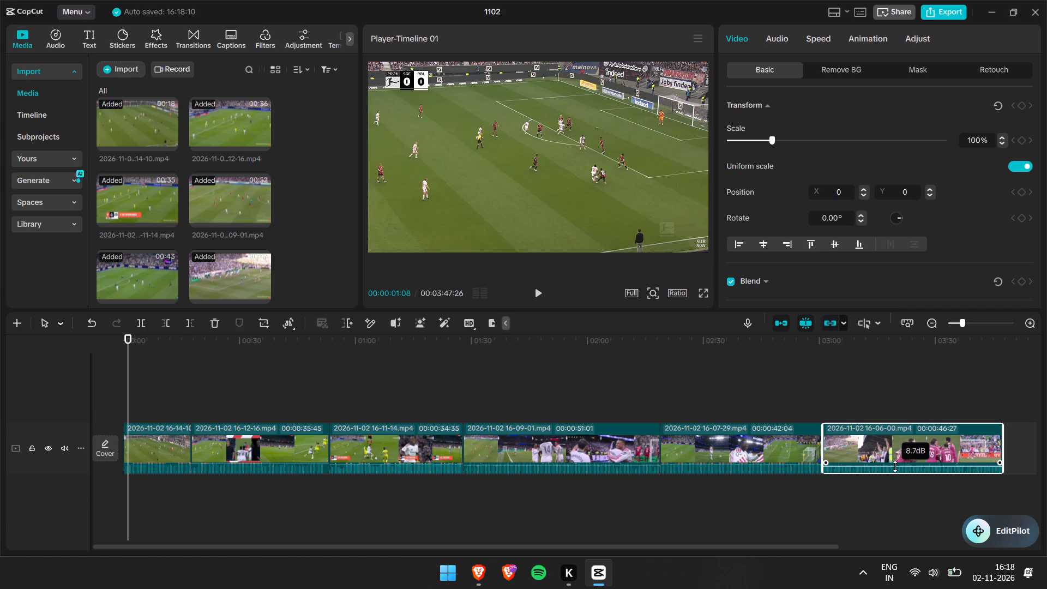
pyautogui.moveTo(895, 466); pyautogui.dragTo(890, 464)
# Play the opening seconds of clip 16-11-14 to review its picture and sound.
pyautogui.click(378, 411)
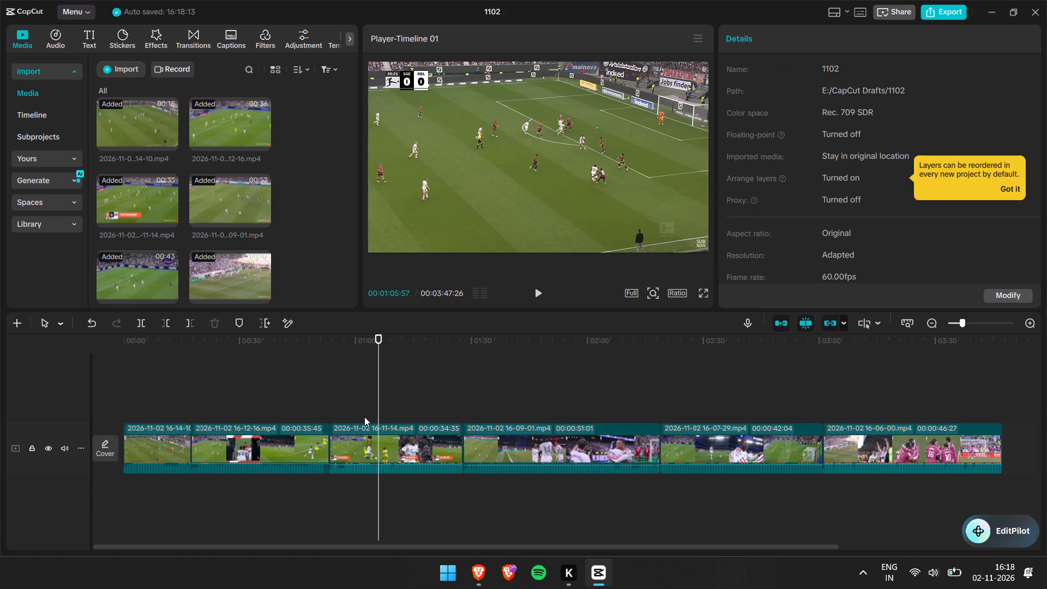
pyautogui.click(332, 418)
pyautogui.press('space')
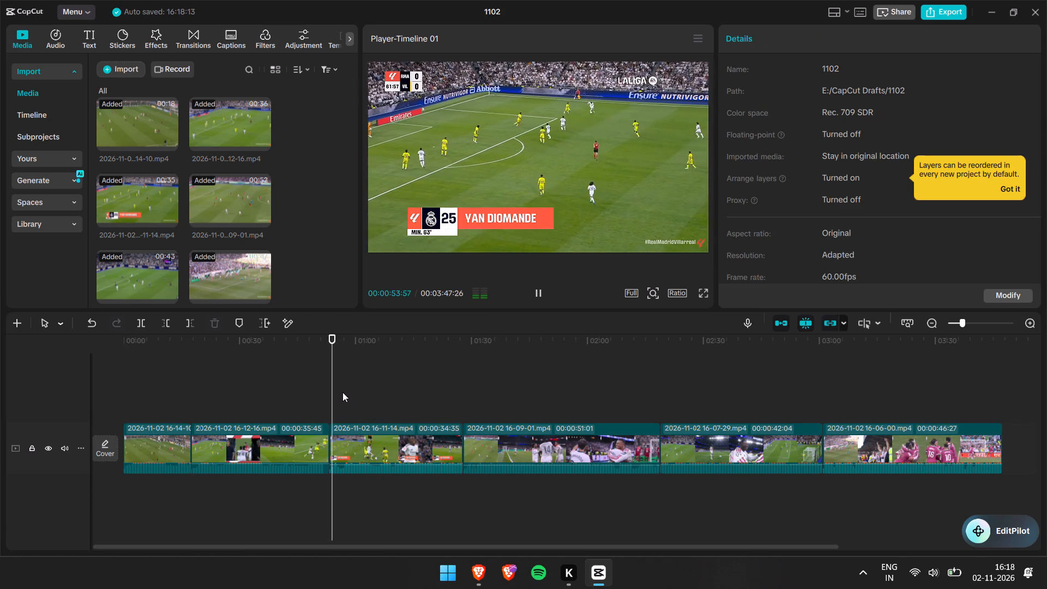
pyautogui.press('space')
pyautogui.click(364, 438)
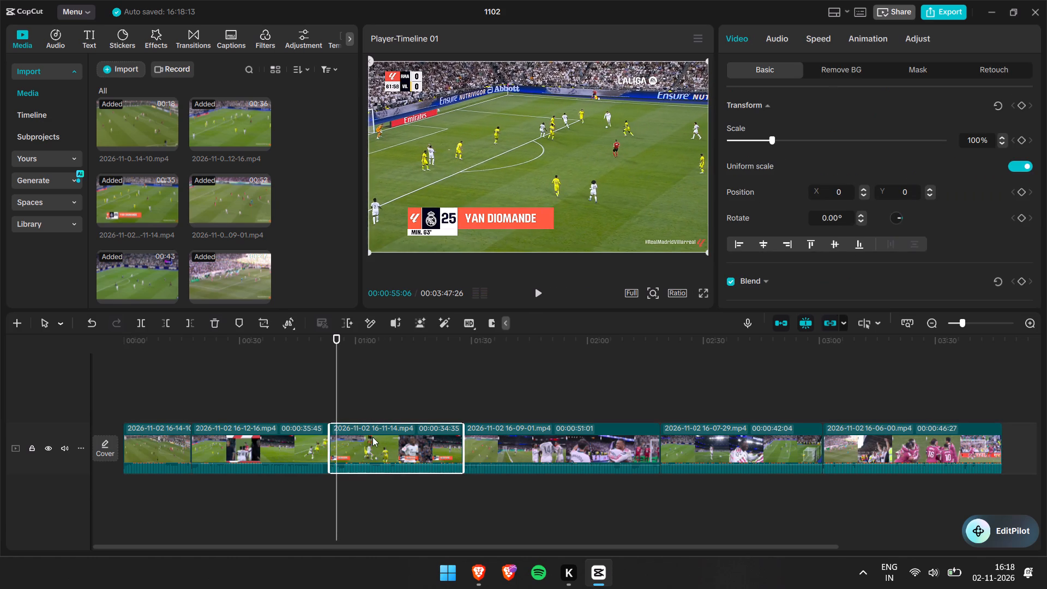
pyautogui.press('space')
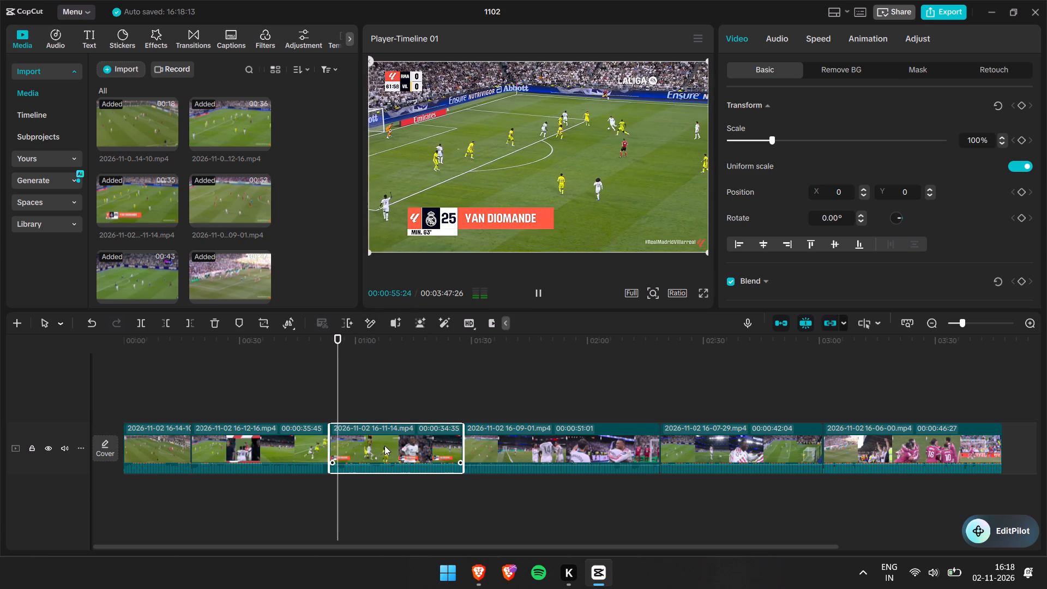
pyautogui.press('space')
pyautogui.moveTo(340, 403); pyautogui.dragTo(336, 403)
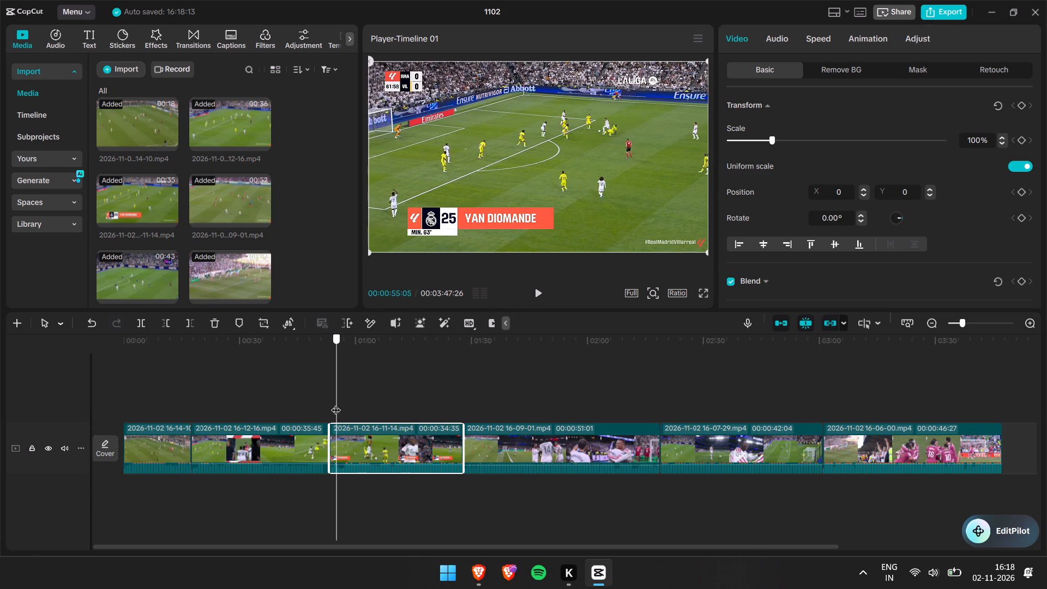
pyautogui.moveTo(336, 403); pyautogui.dragTo(334, 403)
# Extract the audio of clip 16-11-14 onto a separate audio track.
pyautogui.click(347, 444)
pyautogui.rightClick(348, 444)
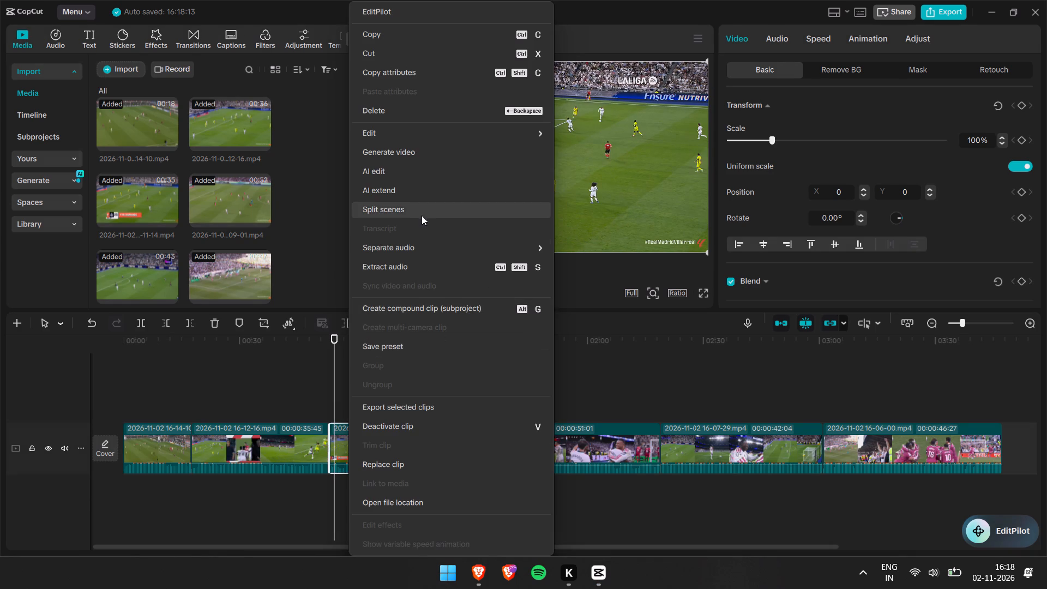
pyautogui.click(411, 274)
pyautogui.click(366, 491)
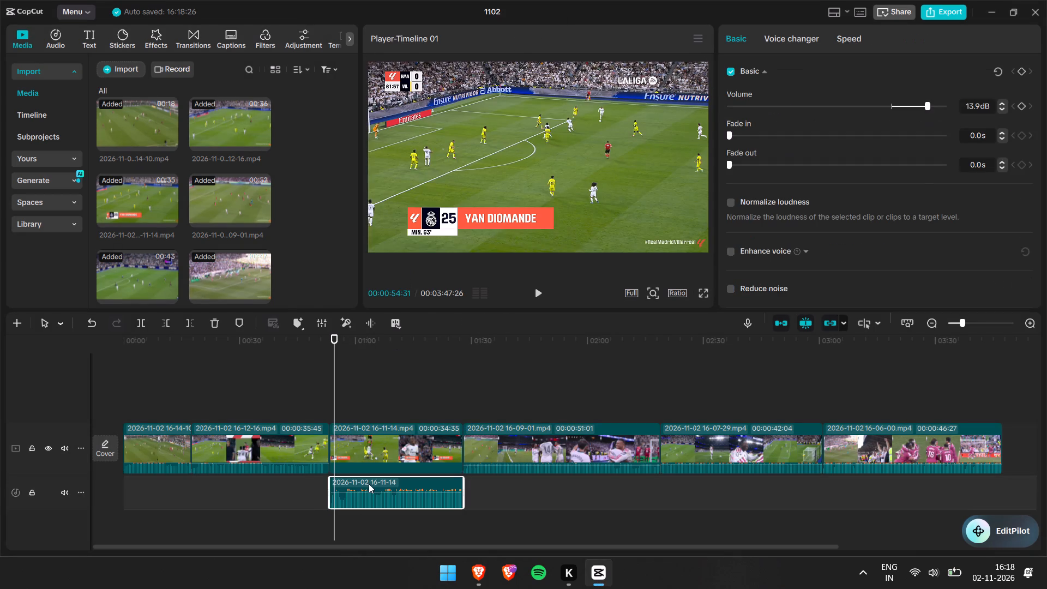
# Extract the audio of clip 16-12-16 and delete the extracted audio.
pyautogui.click(254, 462)
pyautogui.rightClick(269, 439)
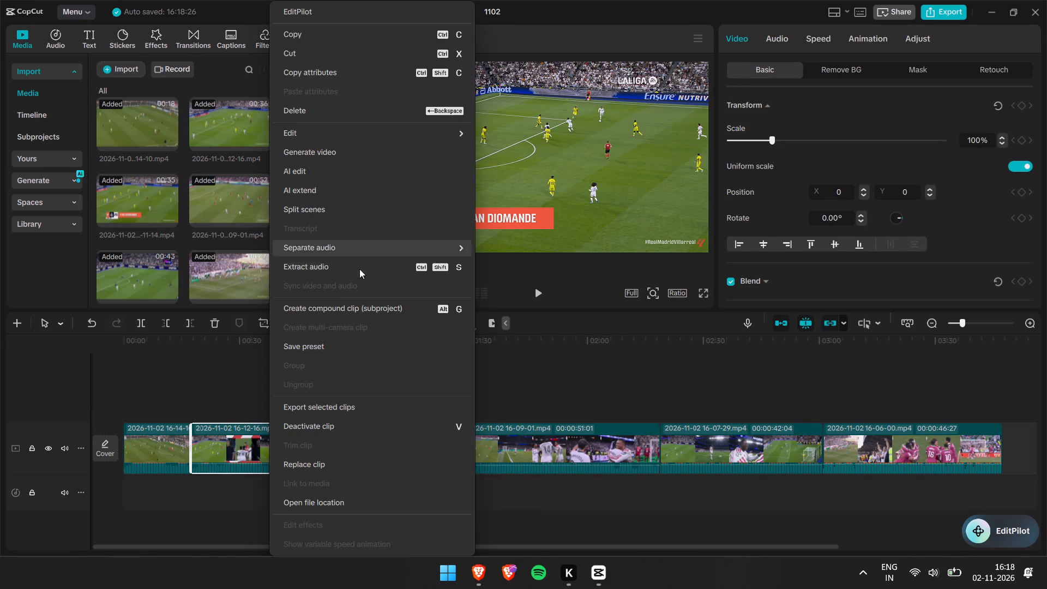
pyautogui.click(355, 262)
pyautogui.click(249, 482)
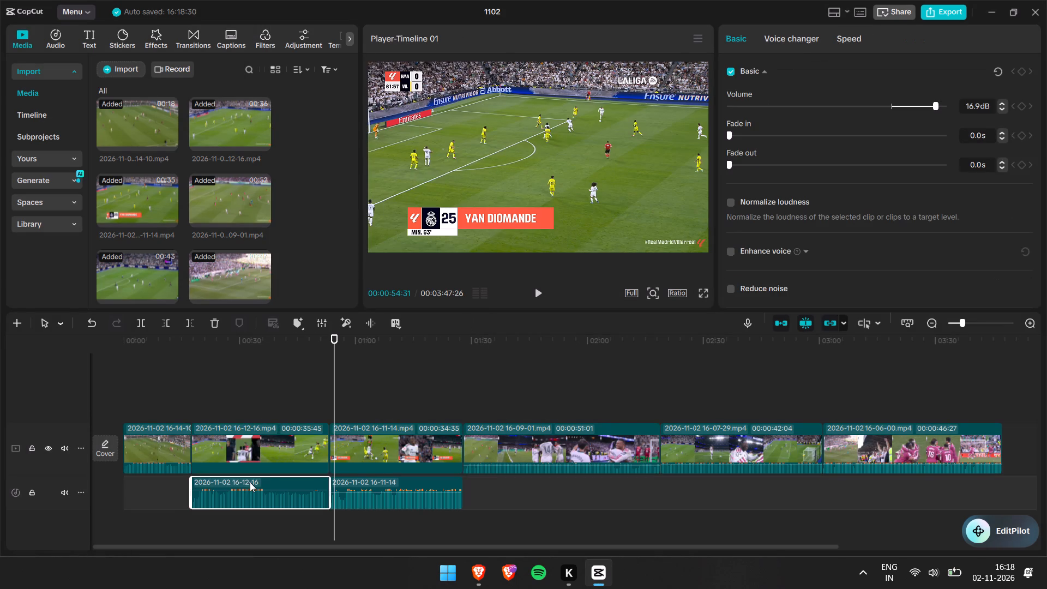
pyautogui.press('Delete')
# Move the extracted 16-11-14 audio under clip 16-12-16, aligned with that clip's start.
pyautogui.click(377, 478)
pyautogui.moveTo(377, 478); pyautogui.dragTo(215, 477)
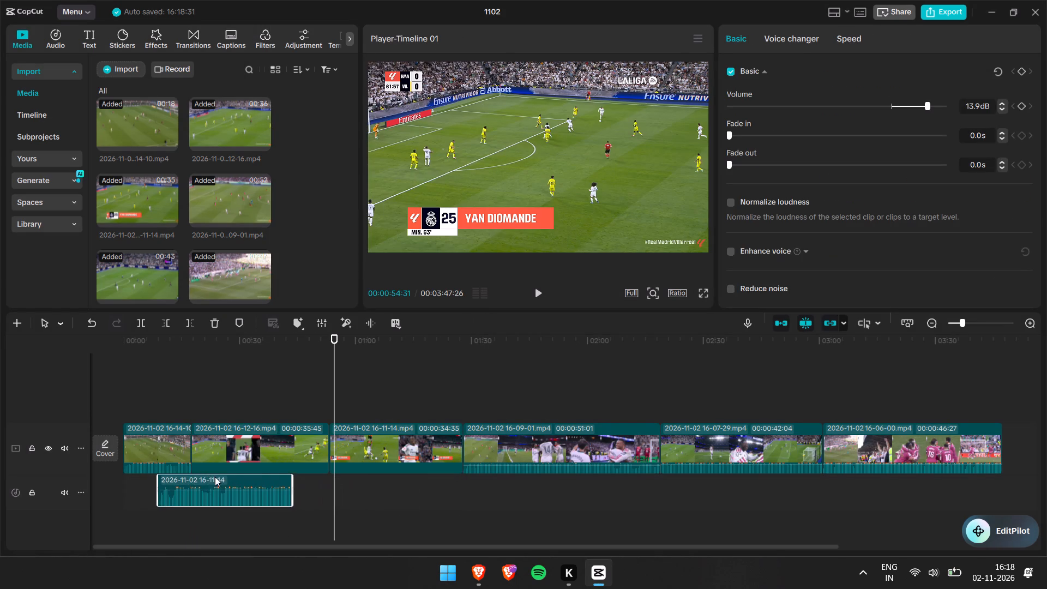
pyautogui.moveTo(215, 477); pyautogui.dragTo(236, 479)
# Play the start of clip 16-12-16 with the 16-11-14 audio to check their sync.
pyautogui.click(198, 401)
pyautogui.moveTo(197, 401); pyautogui.dragTo(190, 402)
pyautogui.press('space')
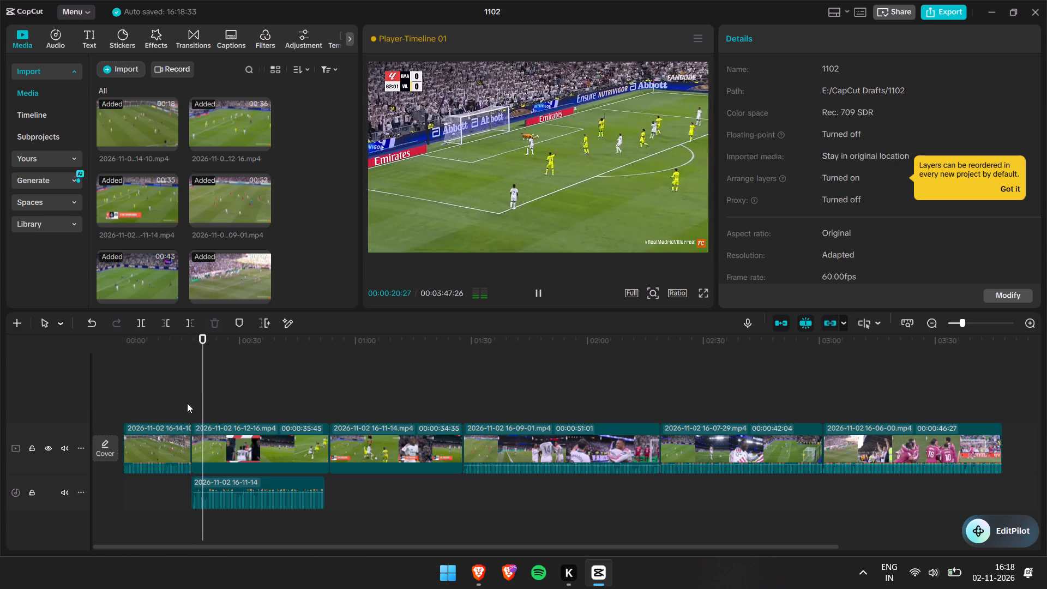
pyautogui.press('space')
pyautogui.moveTo(202, 417); pyautogui.dragTo(190, 414)
pyautogui.press('space')
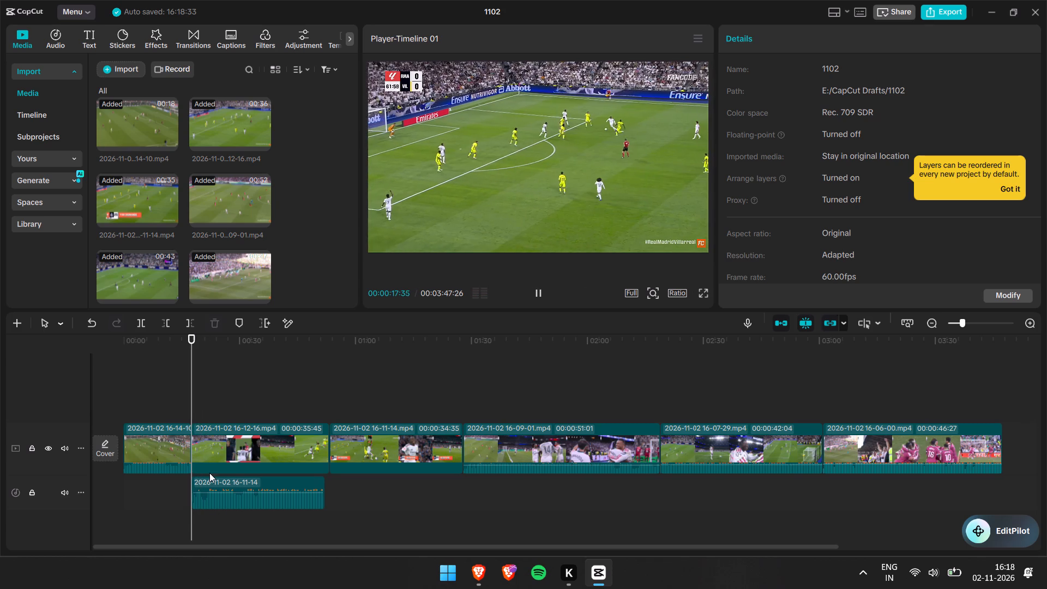
pyautogui.press('space')
# Trim the start of the 16-11-14 audio up to 00:00:18:17, shift it back to the start of clip 16-12-16, and play it.
pyautogui.click(207, 484)
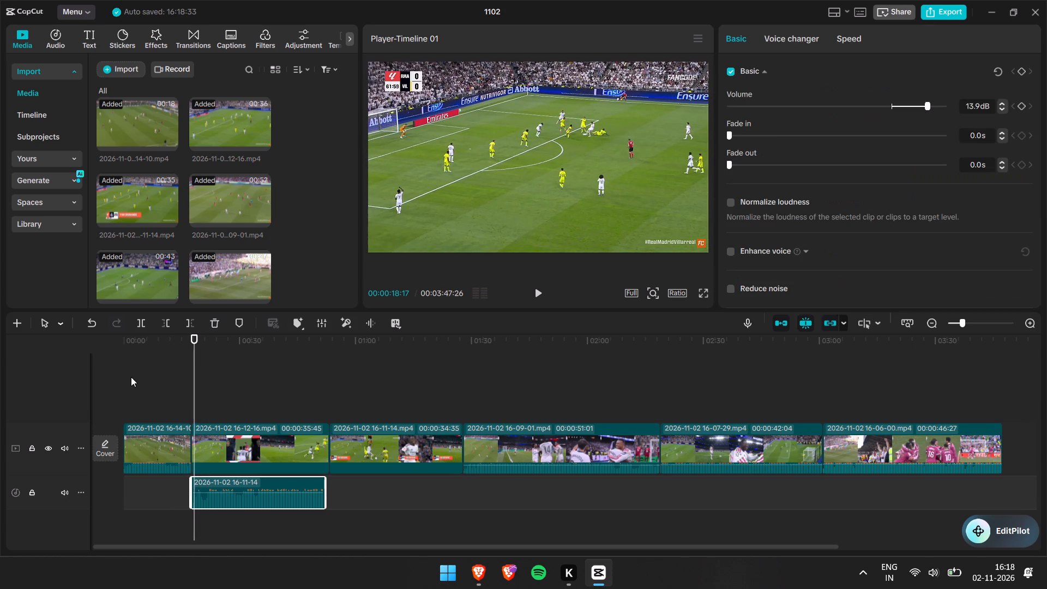
pyautogui.click(168, 321)
pyautogui.moveTo(226, 480); pyautogui.dragTo(221, 480)
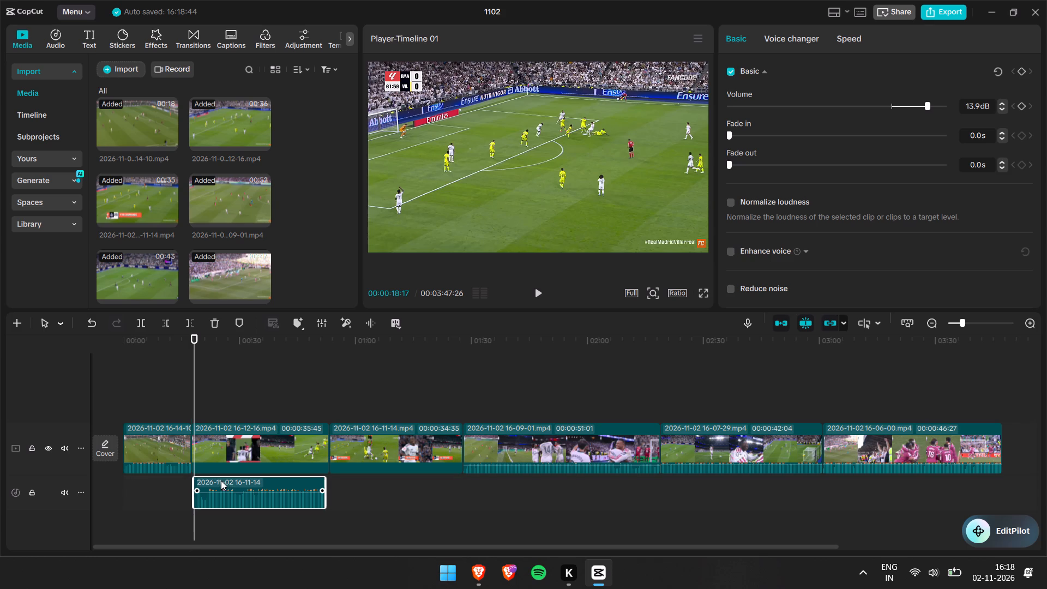
pyautogui.moveTo(221, 480); pyautogui.dragTo(220, 480)
pyautogui.moveTo(196, 411); pyautogui.dragTo(190, 409)
pyautogui.press('space')
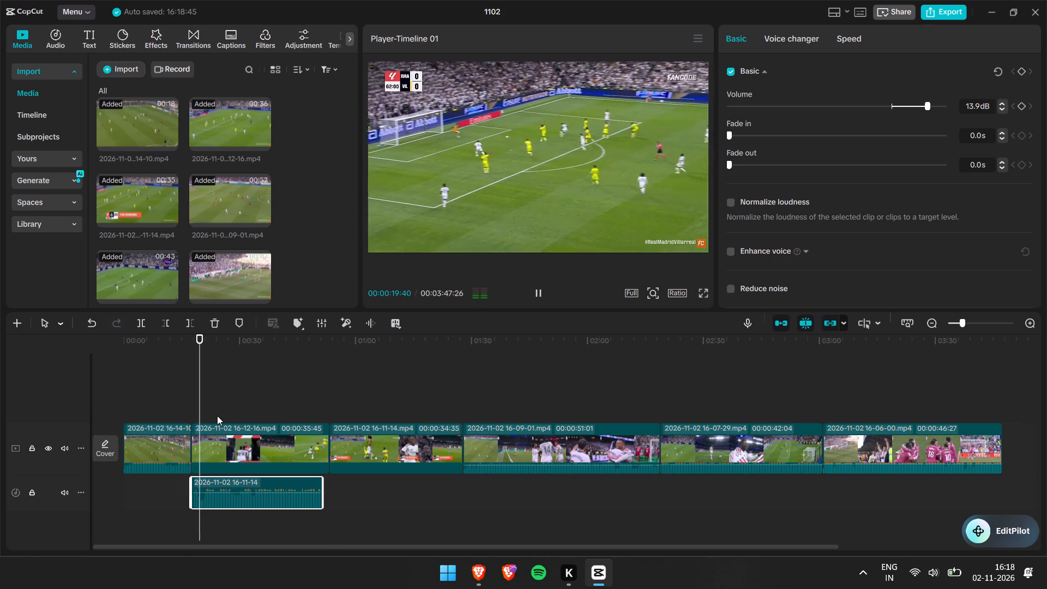
# Trim the start of the 16-11-14 audio up to 00:00:18:15, shift it back to the start of clip 16-12-16, and play it.
pyautogui.press('space')
pyautogui.scroll(4, 332, 424)
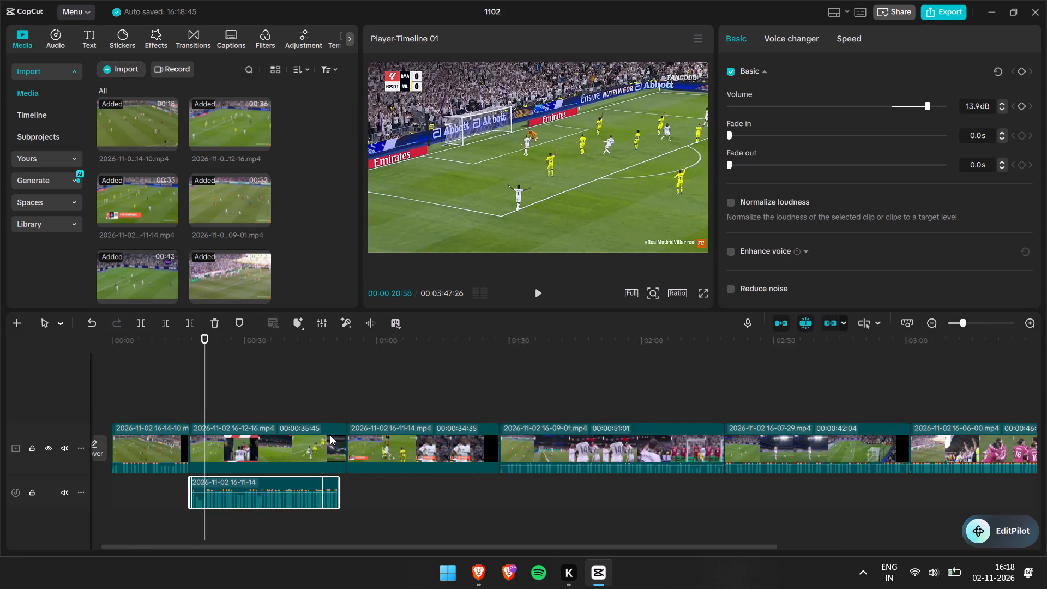
pyautogui.scroll(5, 330, 435)
pyautogui.moveTo(202, 398); pyautogui.dragTo(183, 398)
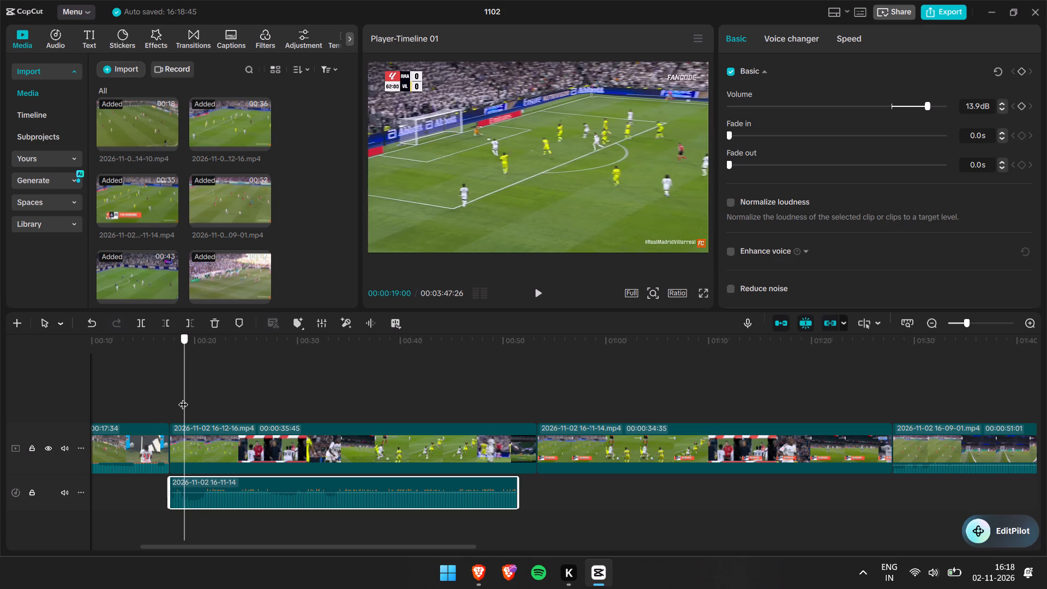
pyautogui.moveTo(183, 398); pyautogui.dragTo(177, 393)
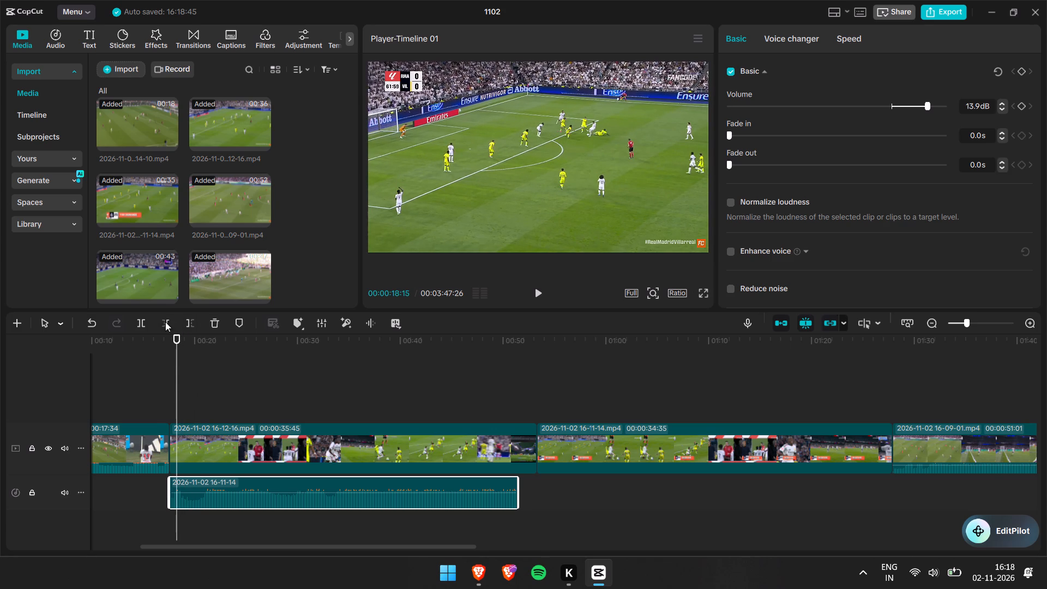
pyautogui.click(164, 321)
pyautogui.moveTo(208, 485); pyautogui.dragTo(199, 483)
pyautogui.moveTo(179, 404); pyautogui.dragTo(163, 399)
pyautogui.moveTo(163, 399); pyautogui.dragTo(171, 399)
pyautogui.press('space')
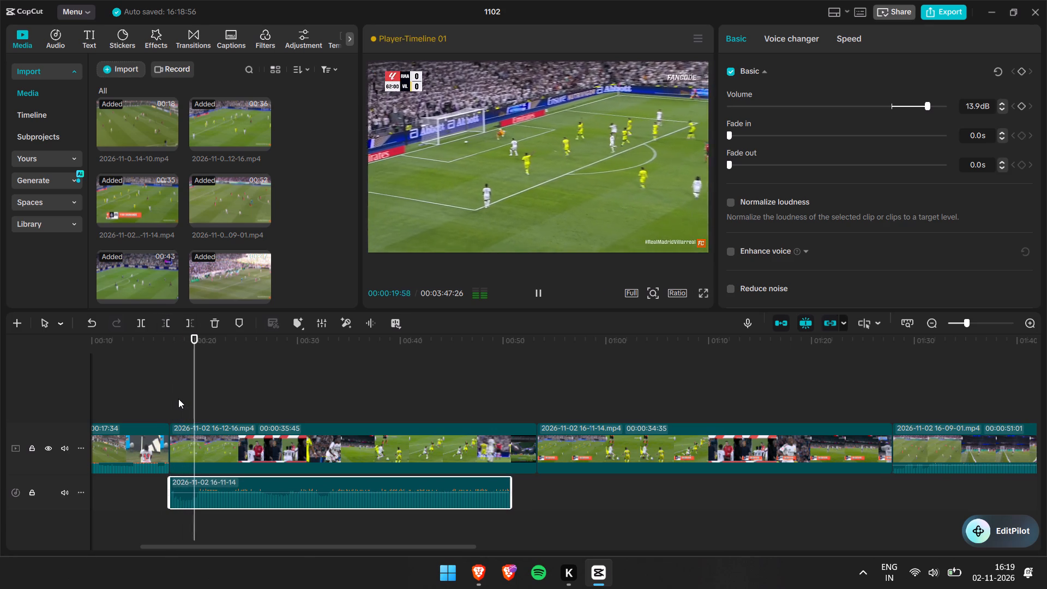
pyautogui.press('space')
pyautogui.press('space')
pyautogui.press('space')
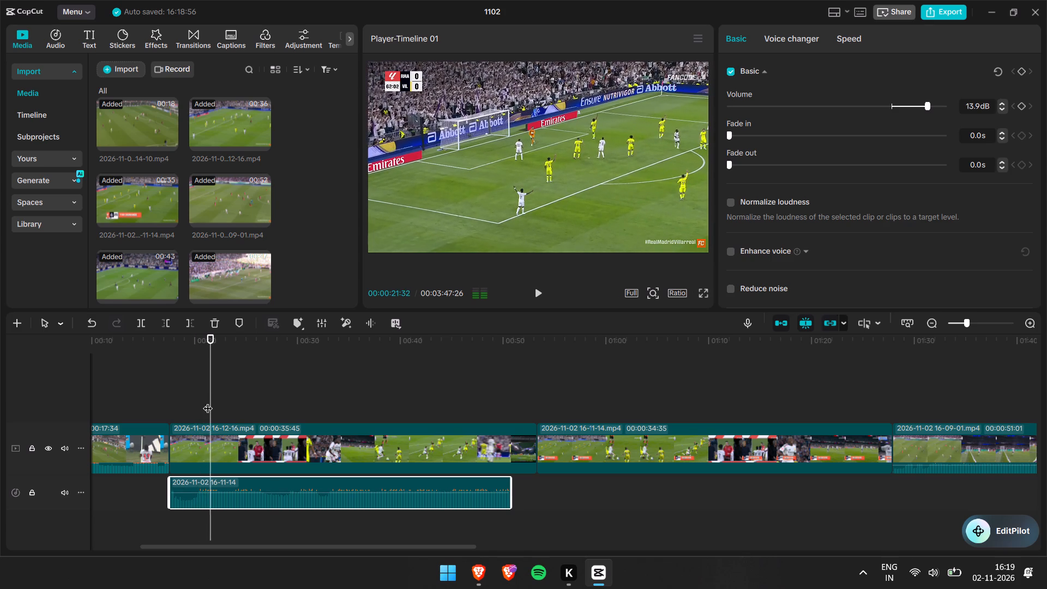
# Trim the start of the 16-11-14 audio up to 00:00:18:22, shift it back to the start of clip 16-12-16, and play it.
pyautogui.moveTo(209, 402); pyautogui.dragTo(171, 398)
pyautogui.press('space')
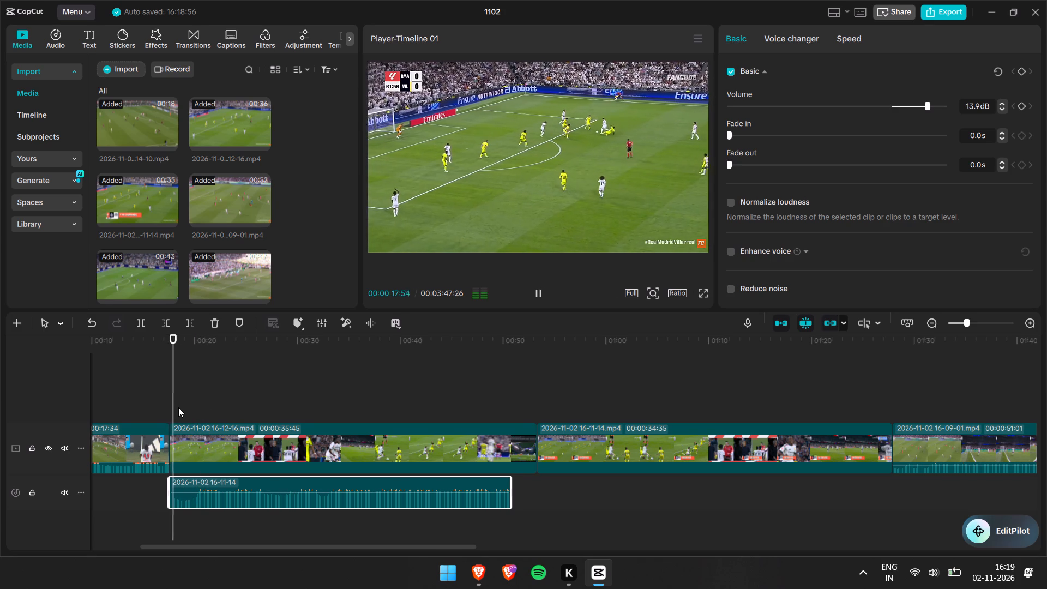
pyautogui.press('space')
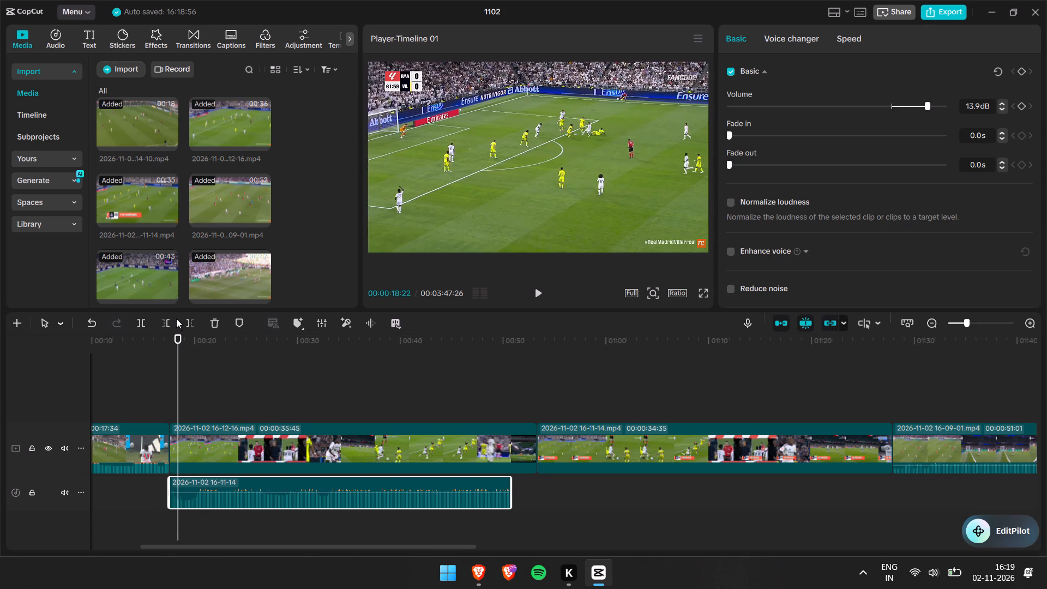
pyautogui.click(169, 326)
pyautogui.moveTo(209, 478); pyautogui.dragTo(202, 479)
pyautogui.moveTo(178, 408); pyautogui.dragTo(175, 407)
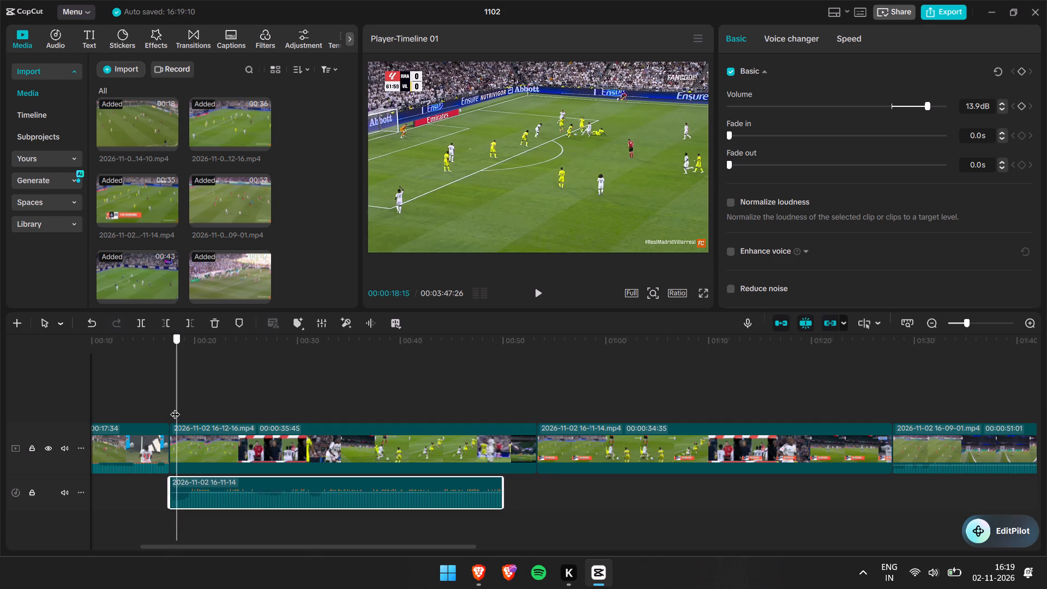
pyautogui.moveTo(175, 407); pyautogui.dragTo(169, 406)
pyautogui.press('space')
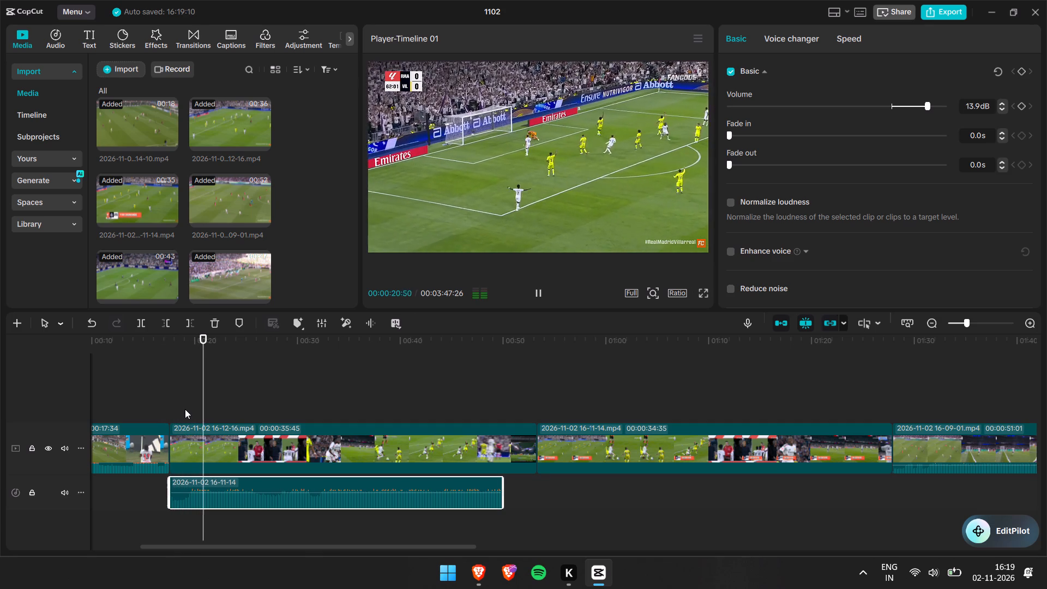
pyautogui.press('space')
pyautogui.press('space')
pyautogui.press('space')
# Split clip 16-12-16 and the 16-11-14 audio beneath it at 00:00:20:59.
pyautogui.moveTo(213, 404); pyautogui.dragTo(190, 405)
pyautogui.press('space')
pyautogui.click(192, 443)
pyautogui.press('space')
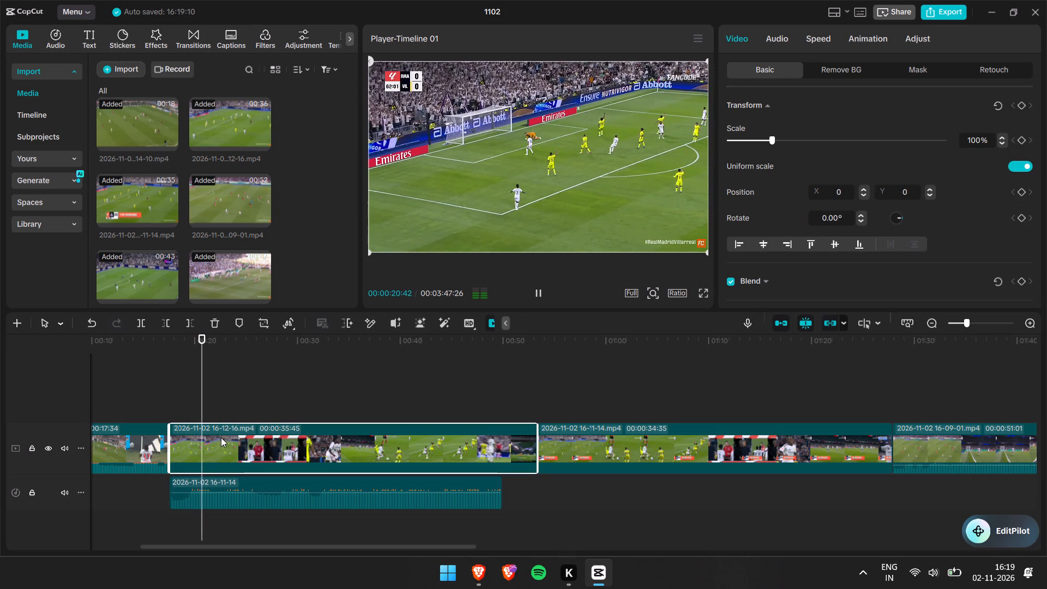
pyautogui.press('space')
pyautogui.click(142, 325)
pyautogui.press('space')
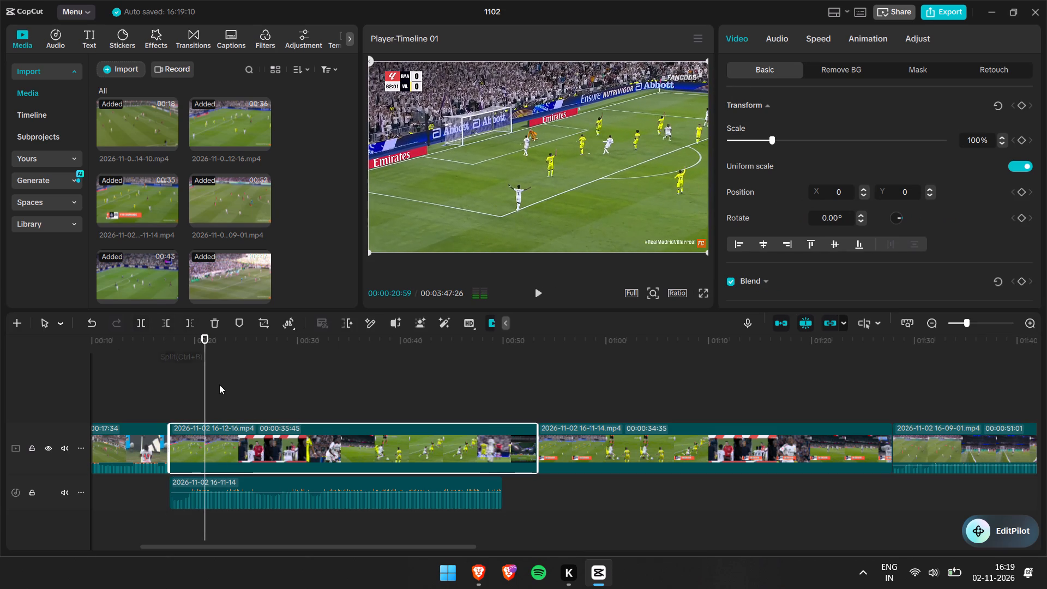
pyautogui.click(145, 323)
pyautogui.click(231, 485)
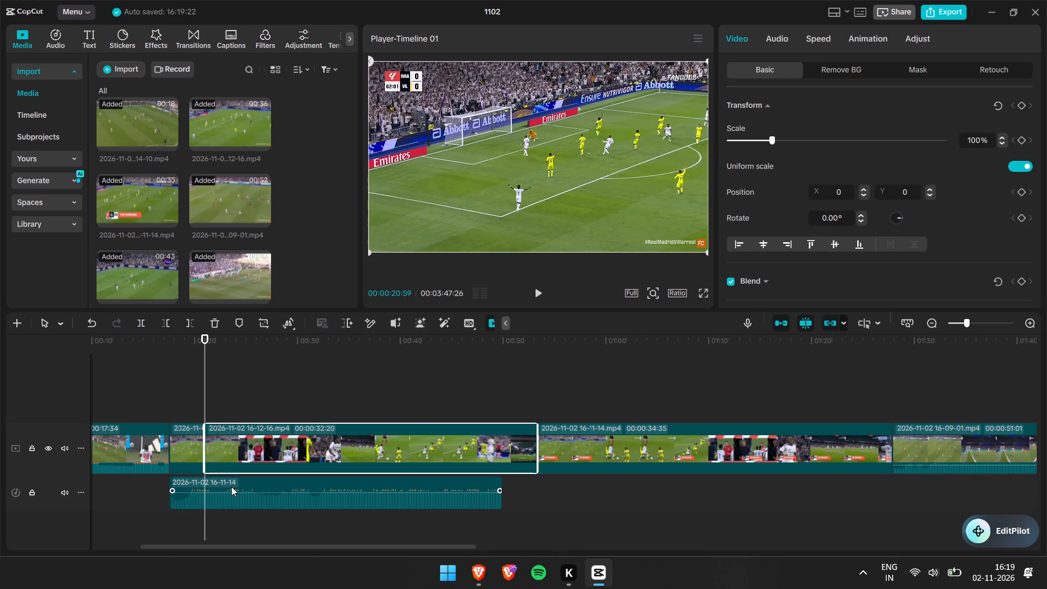
pyautogui.click(137, 324)
# Play the second part of clip 16-12-16 to check how its 16-11-14 audio matches the replay and celebration shots.
pyautogui.press('space')
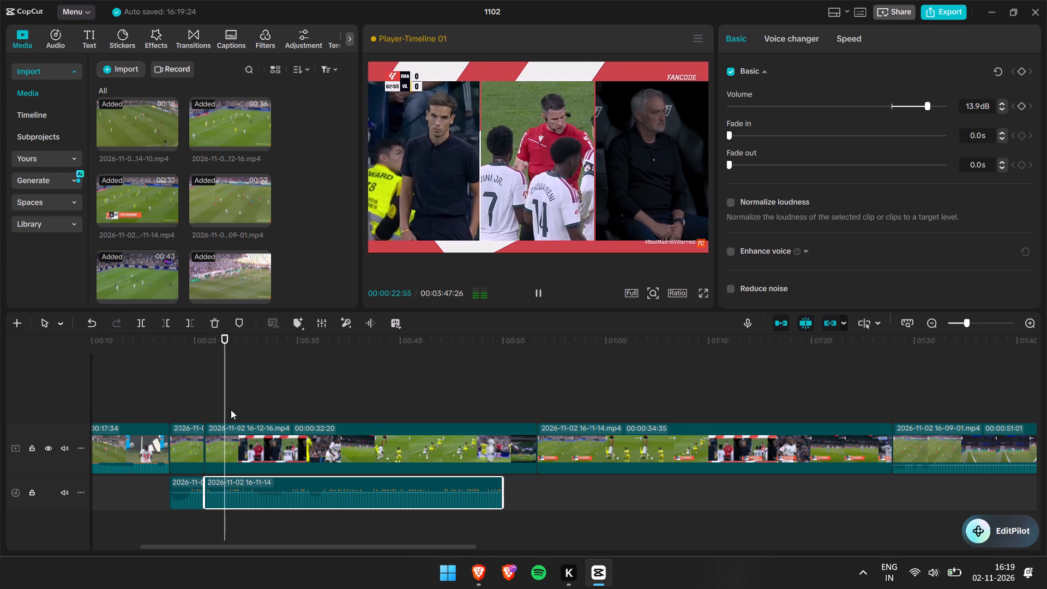
pyautogui.moveTo(237, 405); pyautogui.dragTo(261, 406)
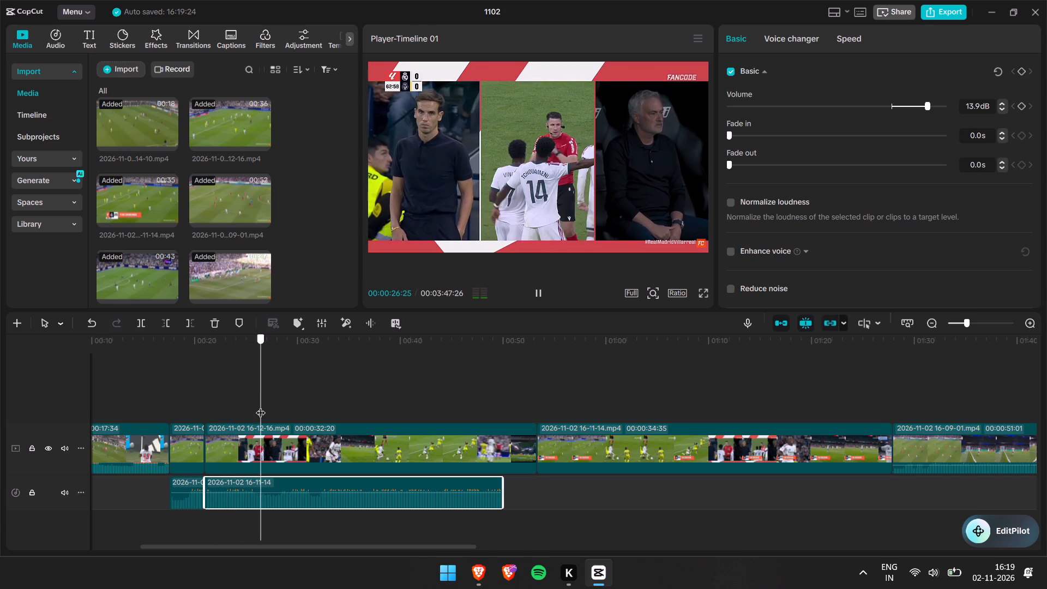
pyautogui.moveTo(261, 406); pyautogui.dragTo(261, 406)
pyautogui.press('space')
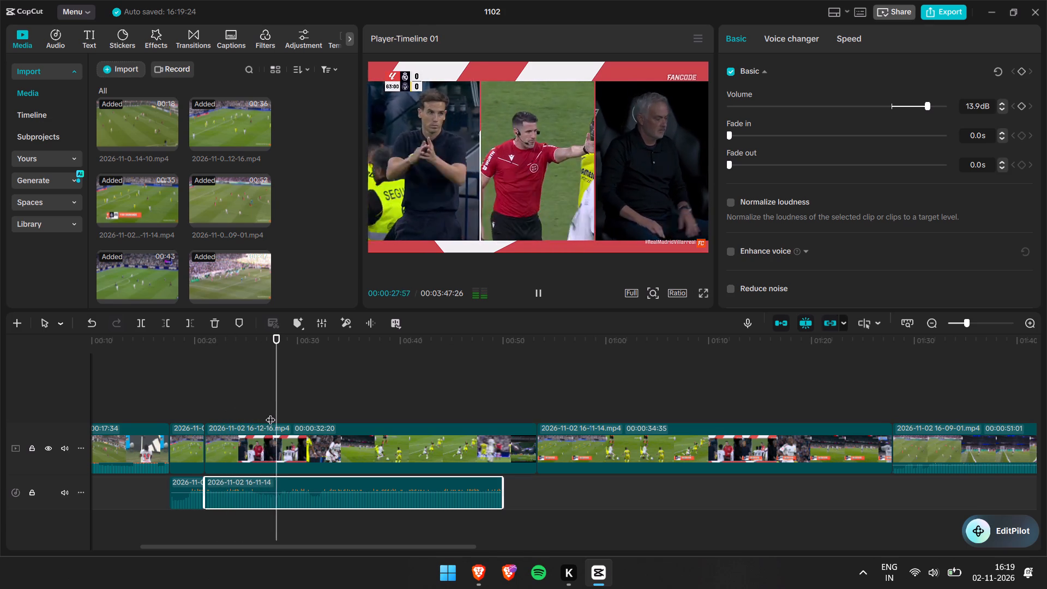
pyautogui.press('space')
pyautogui.press('space')
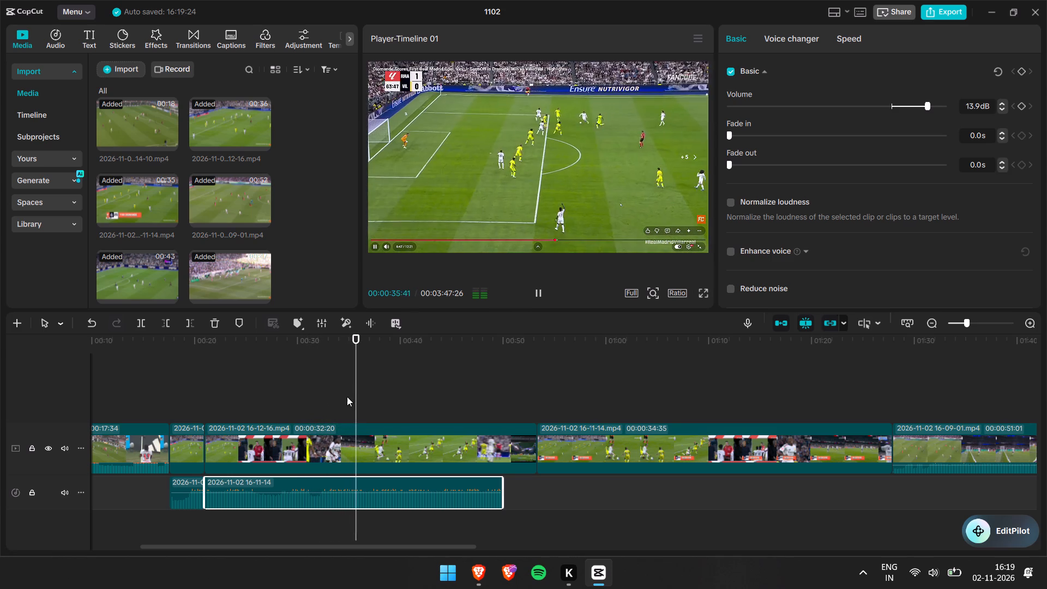
pyautogui.click(388, 405)
pyautogui.moveTo(381, 404); pyautogui.dragTo(344, 404)
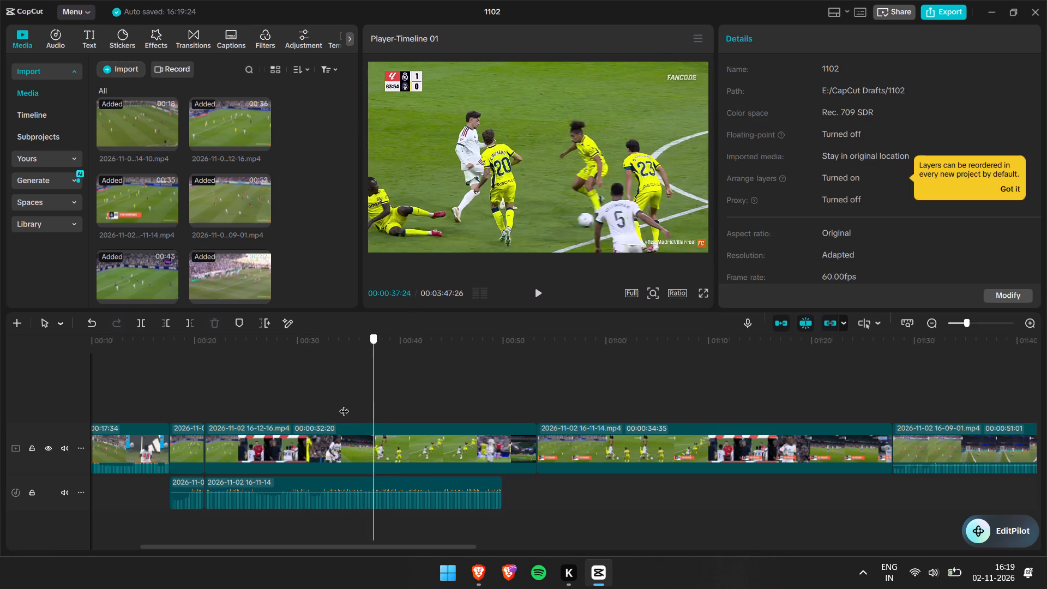
pyautogui.moveTo(344, 404); pyautogui.dragTo(265, 389)
pyautogui.press('space')
pyautogui.click(290, 480)
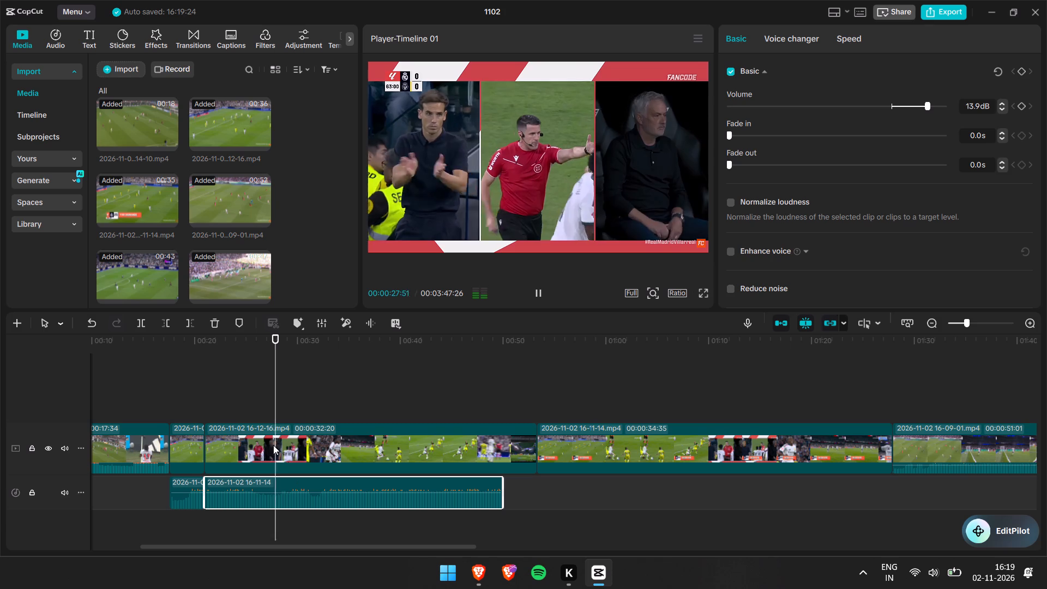
pyautogui.press('space')
pyautogui.press('space')
pyautogui.press('space')
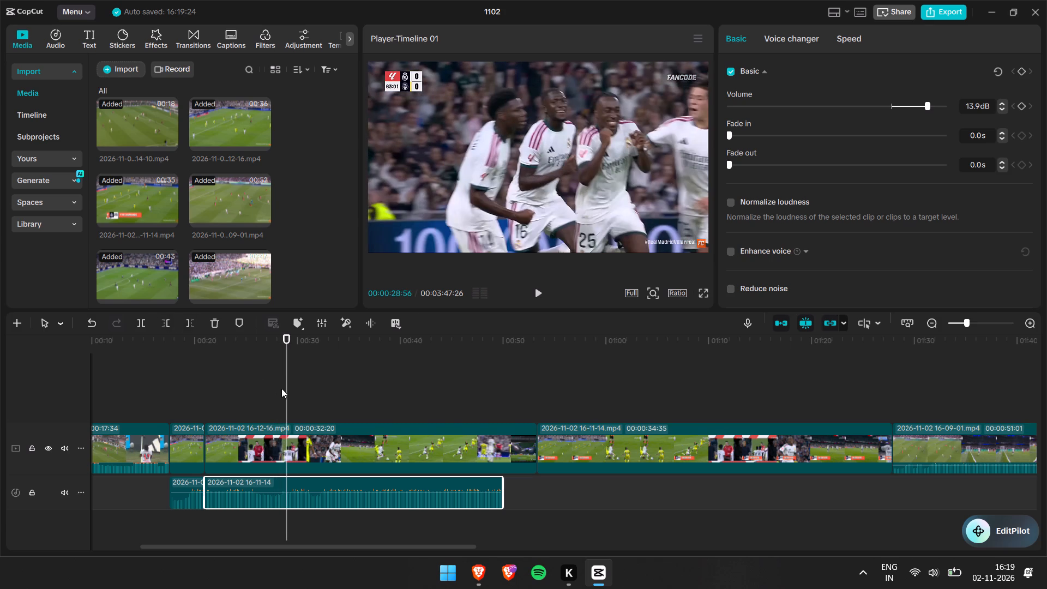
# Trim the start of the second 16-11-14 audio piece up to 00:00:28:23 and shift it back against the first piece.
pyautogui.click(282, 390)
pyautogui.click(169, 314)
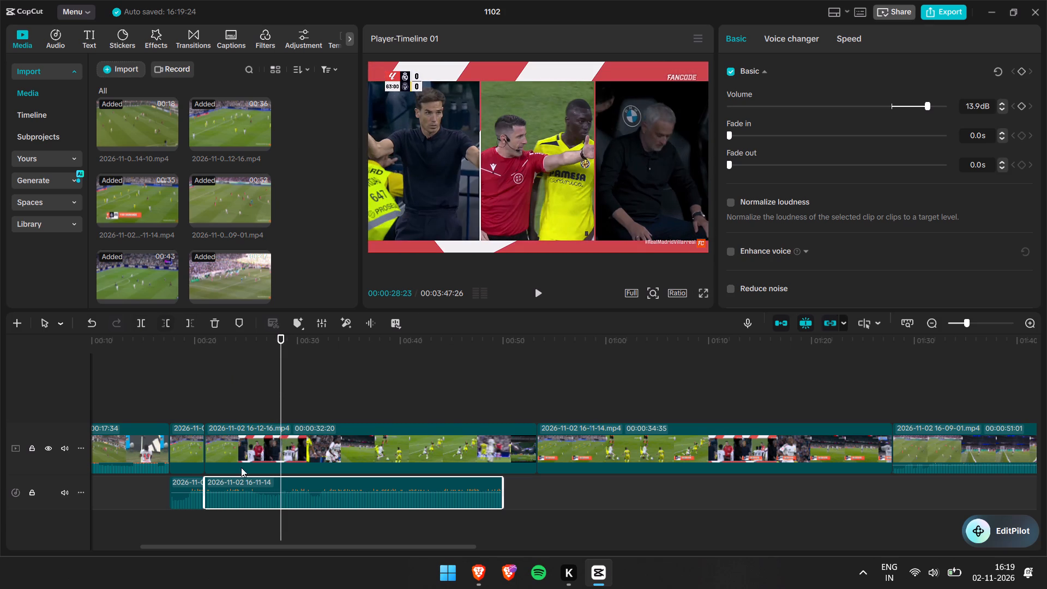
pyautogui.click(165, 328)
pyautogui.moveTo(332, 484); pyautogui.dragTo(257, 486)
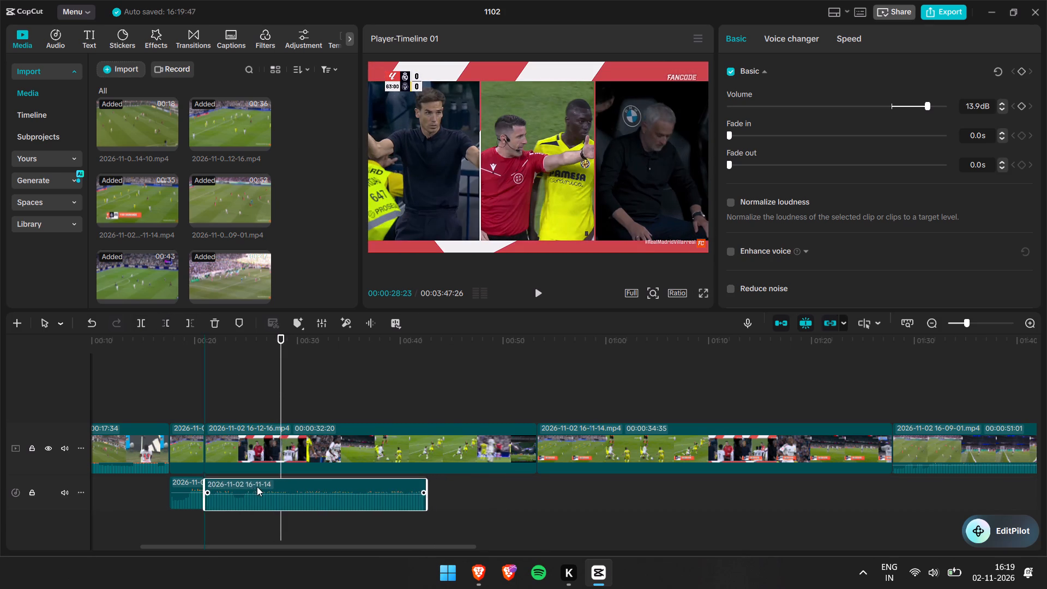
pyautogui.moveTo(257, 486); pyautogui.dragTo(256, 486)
# Play across the 00:00:20:59 split to check how the two 16-11-14 audio pieces join.
pyautogui.click(200, 405)
pyautogui.press('space')
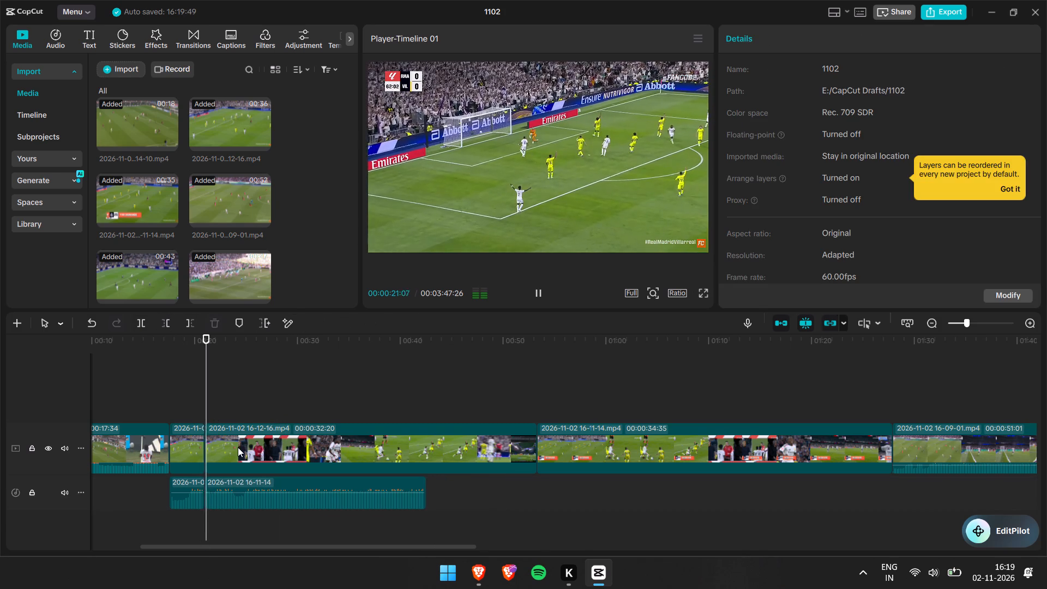
pyautogui.press('space')
pyautogui.moveTo(227, 396); pyautogui.dragTo(213, 400)
pyautogui.click(213, 401)
pyautogui.press('space')
pyautogui.moveTo(213, 411); pyautogui.dragTo(194, 411)
pyautogui.press('space')
pyautogui.press('space')
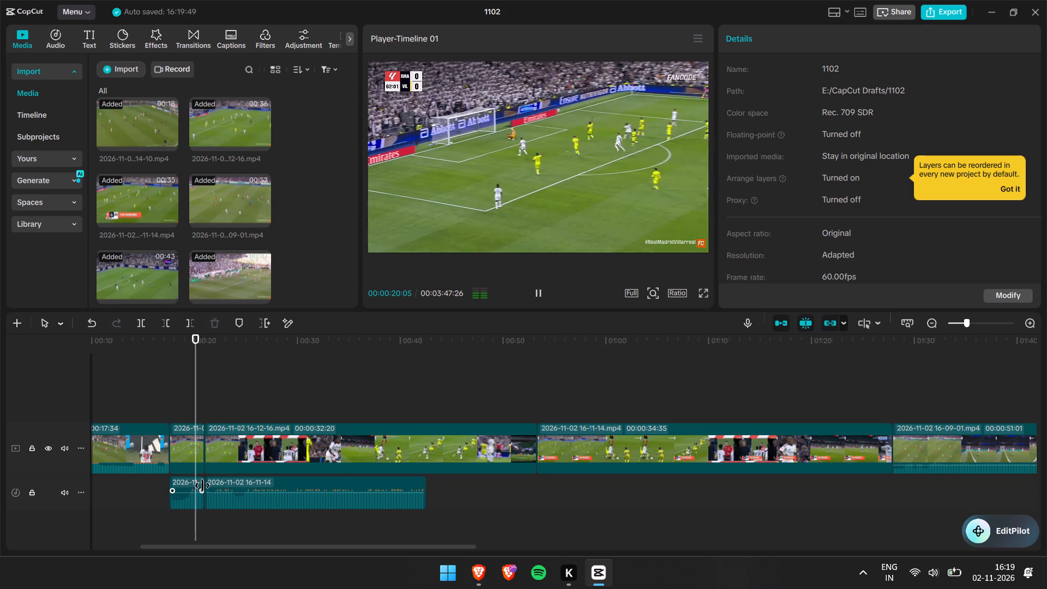
pyautogui.press('space')
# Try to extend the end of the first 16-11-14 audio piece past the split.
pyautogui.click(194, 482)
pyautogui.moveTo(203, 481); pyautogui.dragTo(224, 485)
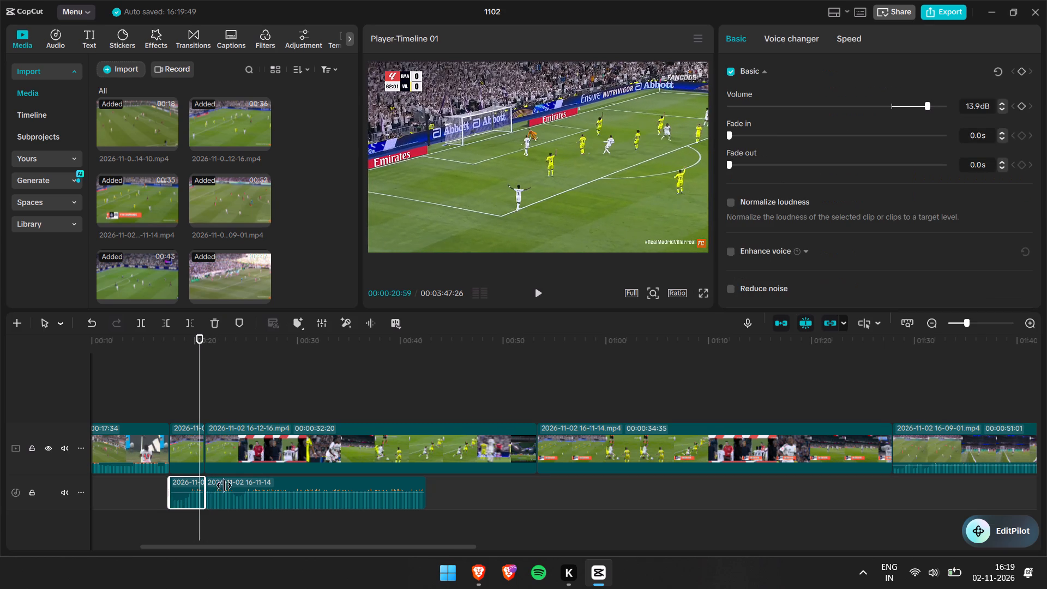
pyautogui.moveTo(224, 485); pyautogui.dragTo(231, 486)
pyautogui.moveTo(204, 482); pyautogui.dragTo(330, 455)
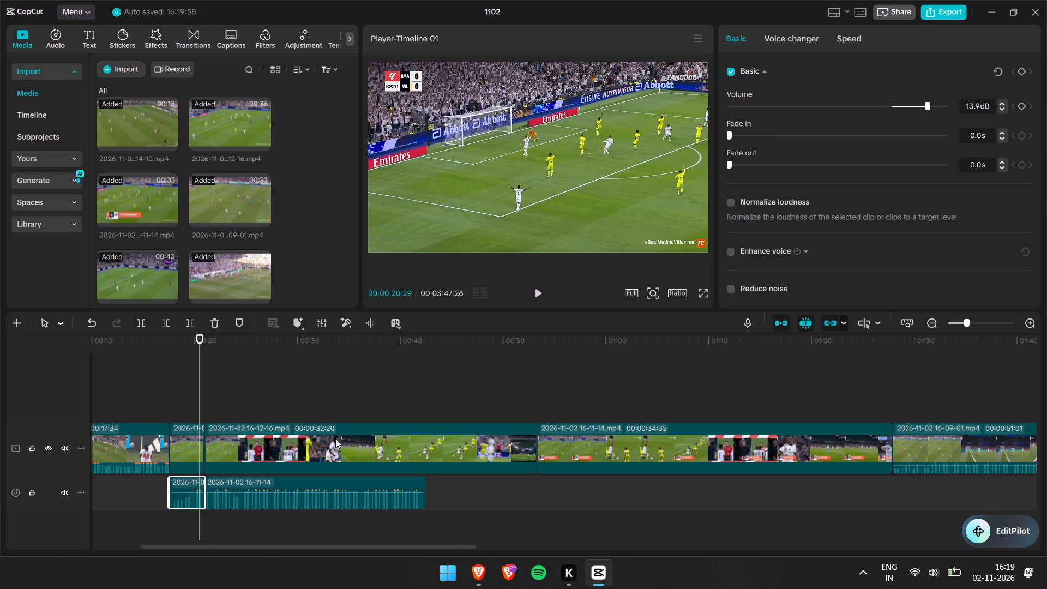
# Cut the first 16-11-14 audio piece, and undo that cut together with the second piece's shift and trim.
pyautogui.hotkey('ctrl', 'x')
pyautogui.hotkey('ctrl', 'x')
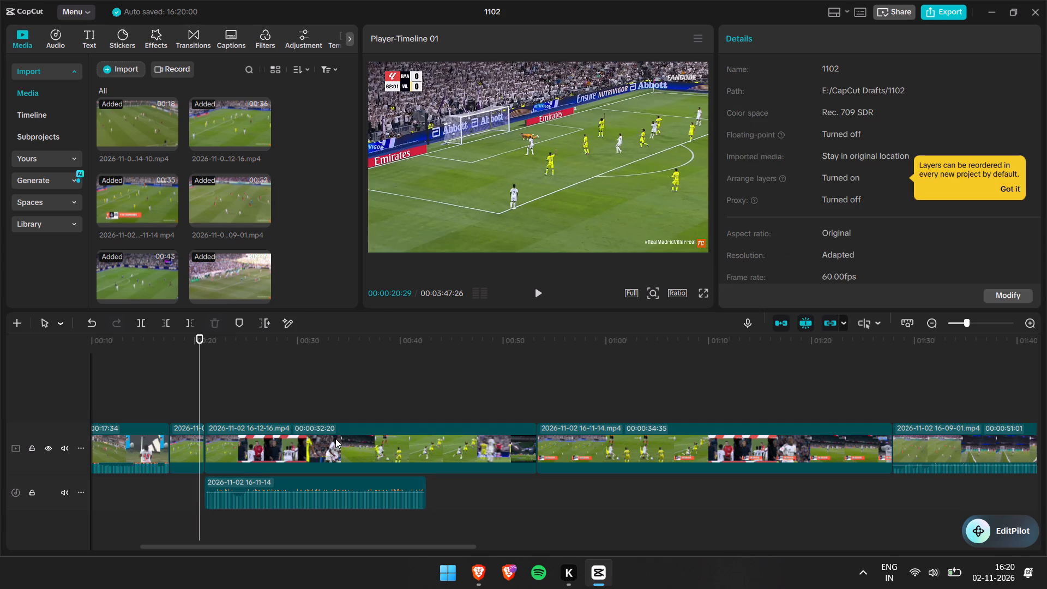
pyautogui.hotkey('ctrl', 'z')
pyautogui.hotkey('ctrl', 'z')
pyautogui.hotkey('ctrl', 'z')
# Split the second 16-11-14 audio piece at 00:00:21:53.
pyautogui.press('space')
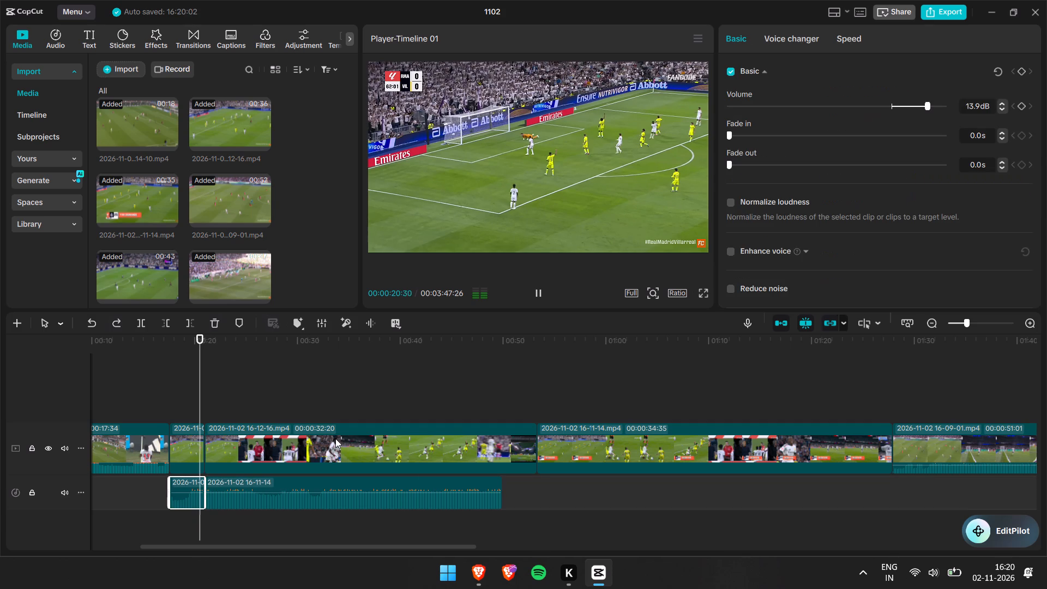
pyautogui.press('space')
pyautogui.press('space')
pyautogui.press('space')
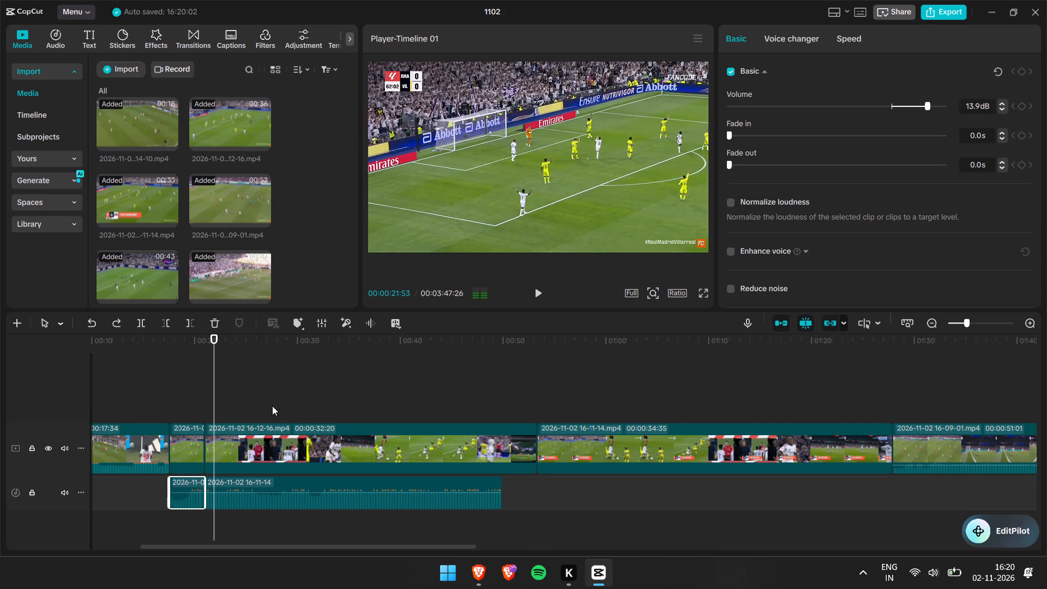
pyautogui.click(248, 488)
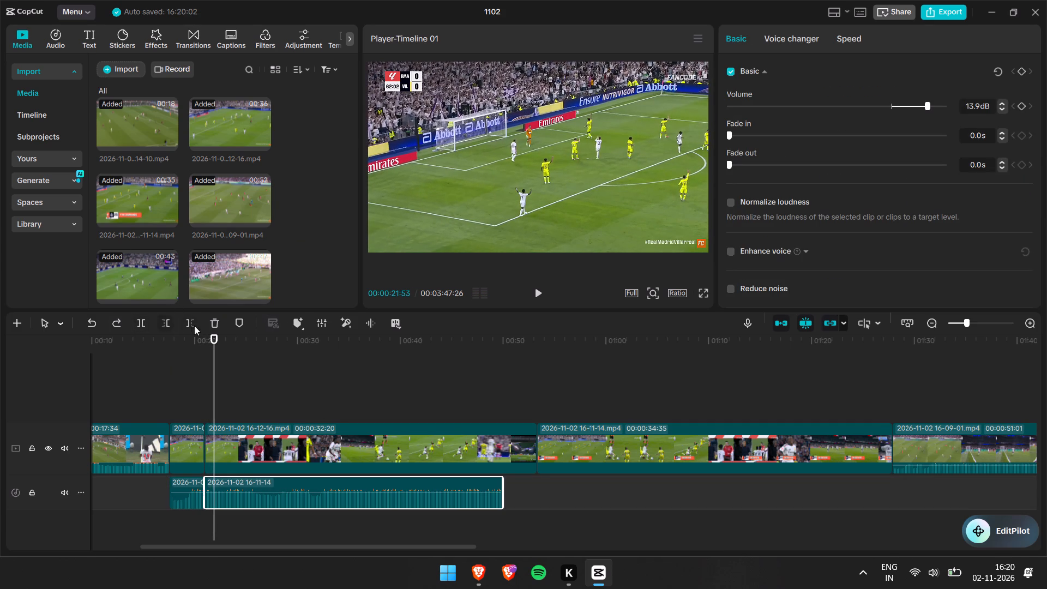
pyautogui.click(146, 322)
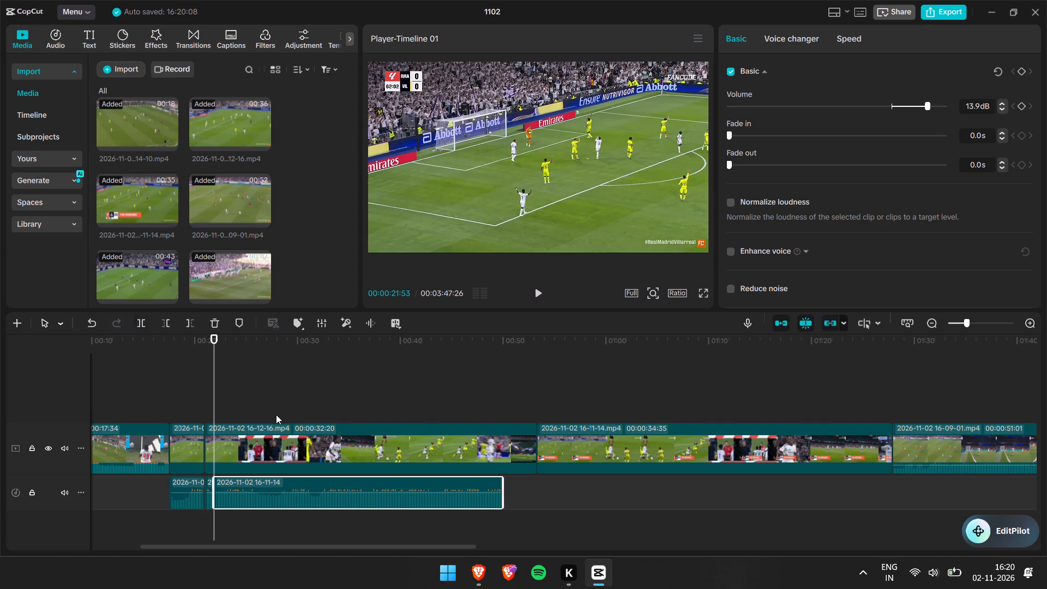
# Trim the start of the last 16-11-14 audio piece up to 00:00:31:40 and shift it back against the preceding short piece.
pyautogui.moveTo(215, 395); pyautogui.dragTo(296, 406)
pyautogui.press('space')
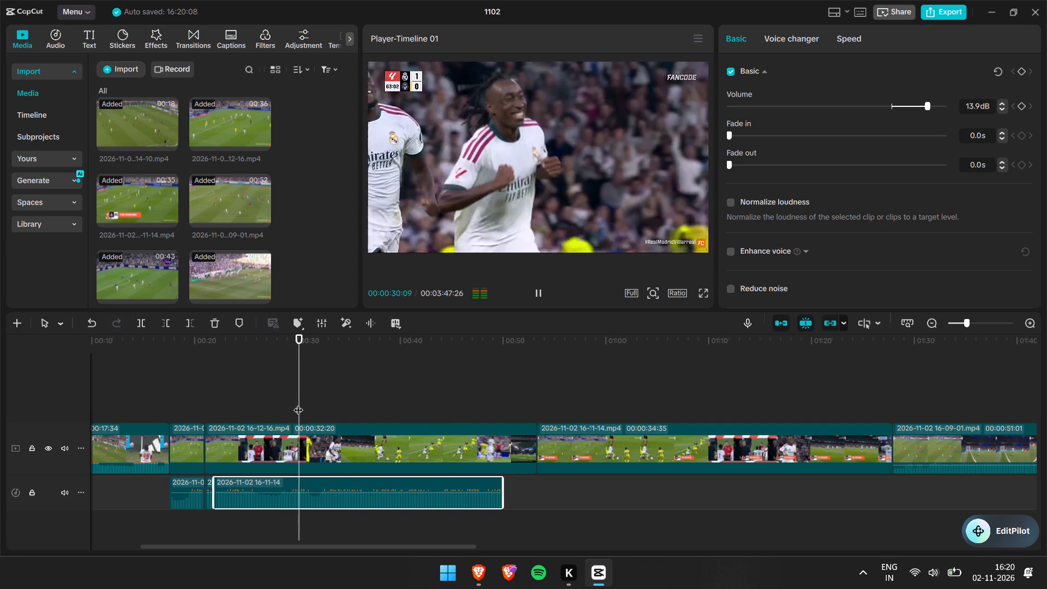
pyautogui.press('space')
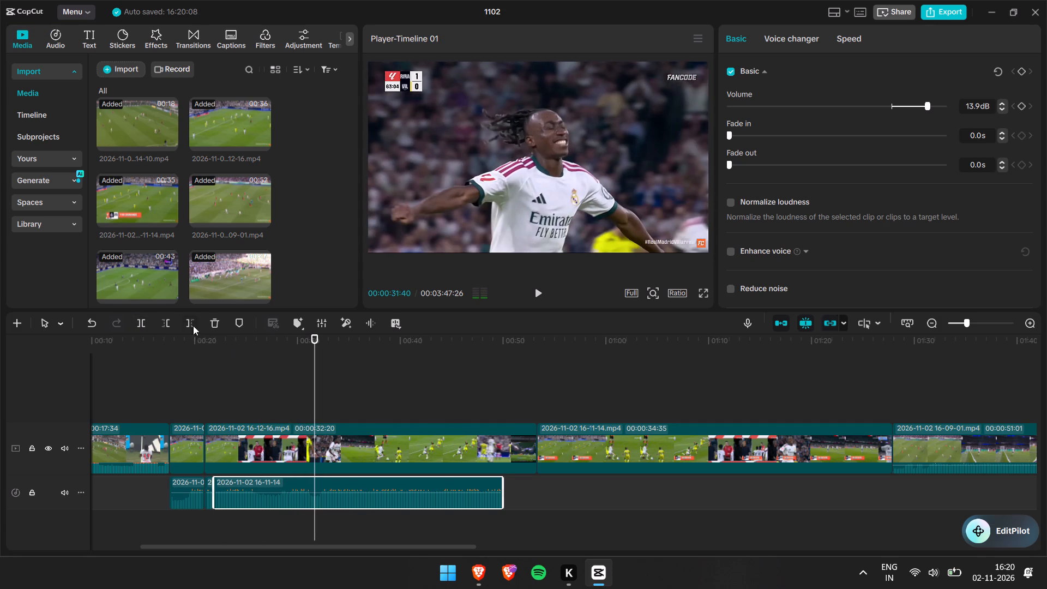
pyautogui.click(171, 322)
pyautogui.moveTo(370, 481); pyautogui.dragTo(275, 481)
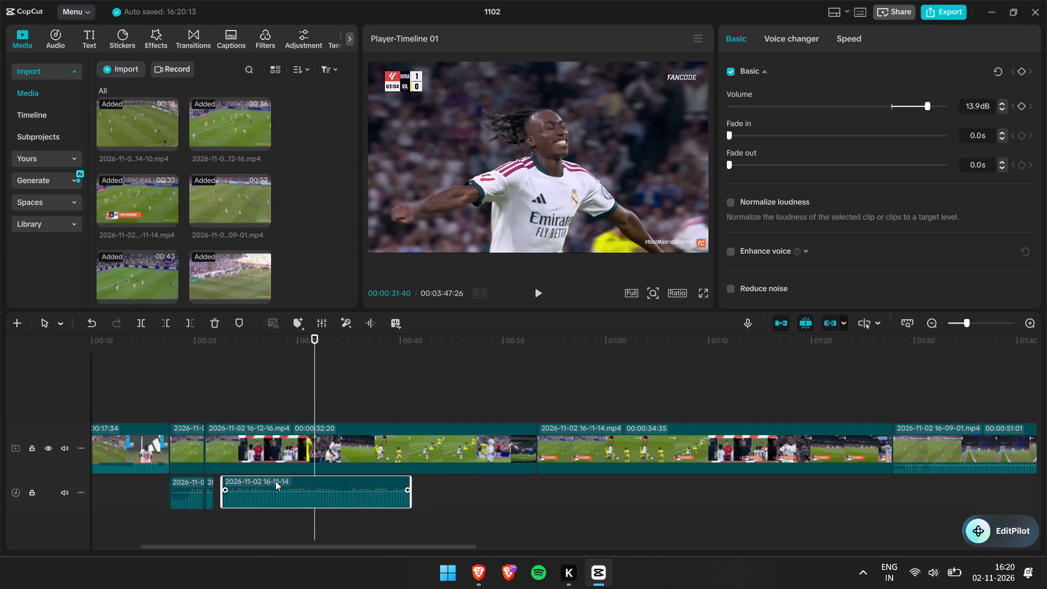
pyautogui.moveTo(275, 481); pyautogui.dragTo(273, 484)
# Trim the start of the last 16-11-14 audio piece up to 00:00:26:50 and shift it back against the short piece.
pyautogui.click(183, 404)
pyautogui.press('space')
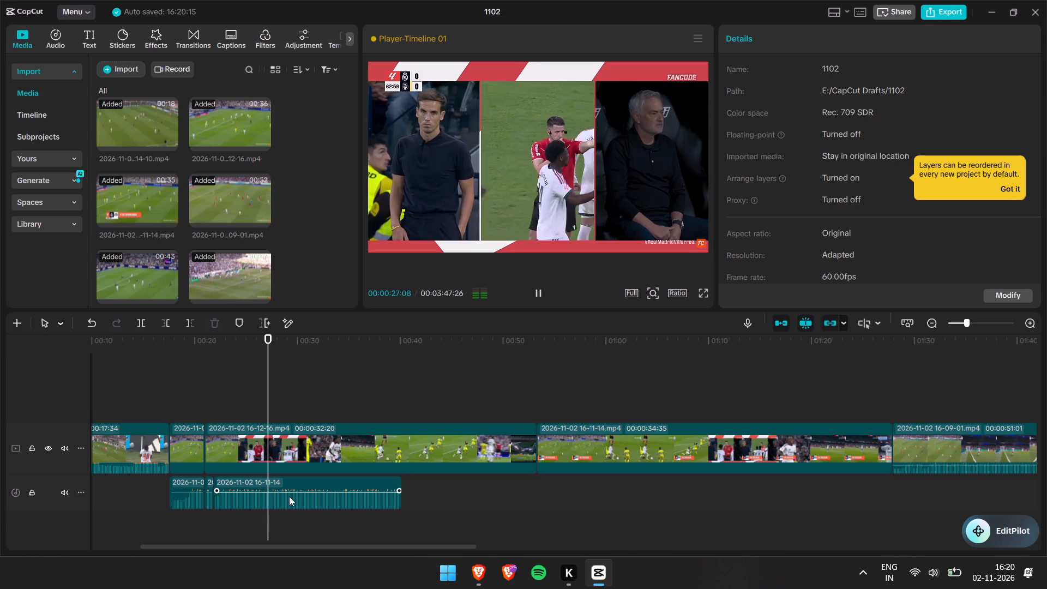
pyautogui.moveTo(286, 395); pyautogui.dragTo(268, 402)
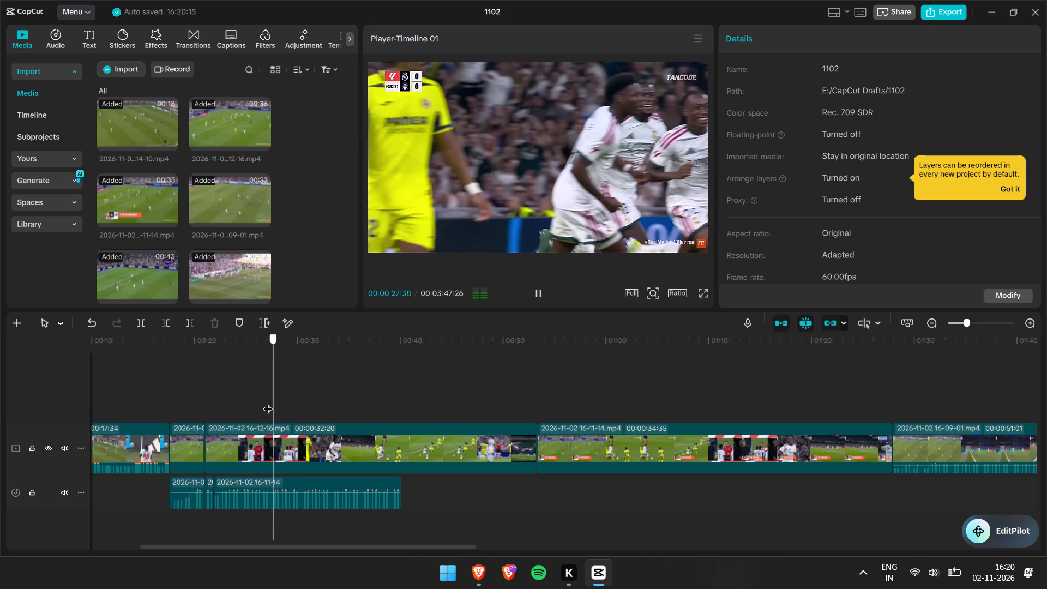
pyautogui.moveTo(268, 402); pyautogui.dragTo(262, 402)
pyautogui.click(279, 482)
pyautogui.press('space')
pyautogui.press('space')
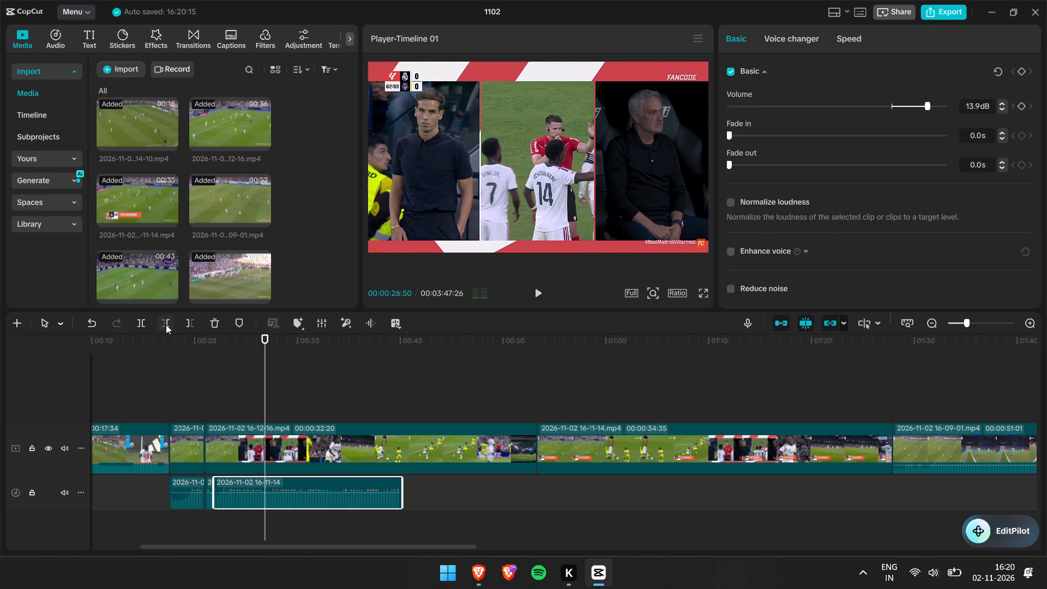
pyautogui.click(166, 324)
pyautogui.moveTo(283, 481); pyautogui.dragTo(231, 486)
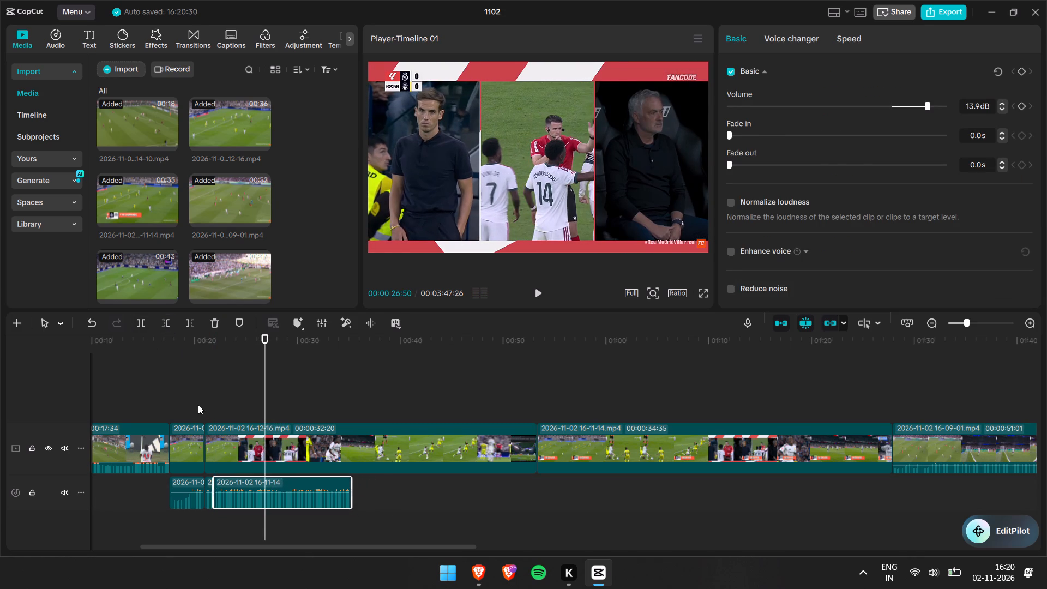
# Trim the last 16-11-14 audio piece's start up to 00:00:22:18, close the gap before it, and play back the result.
pyautogui.click(192, 402)
pyautogui.press('space')
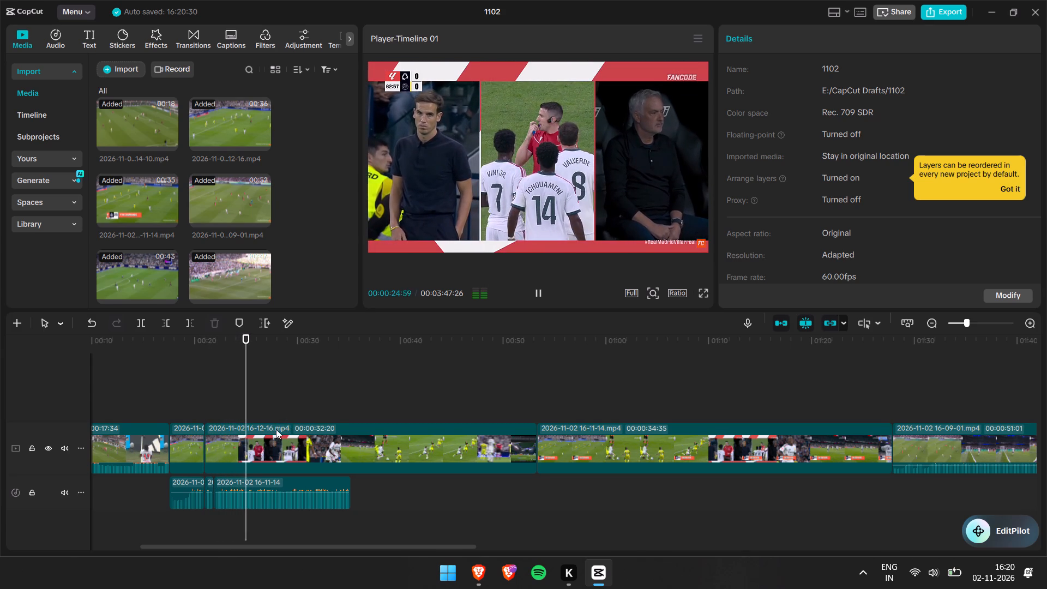
pyautogui.press('space')
pyautogui.moveTo(250, 403); pyautogui.dragTo(218, 407)
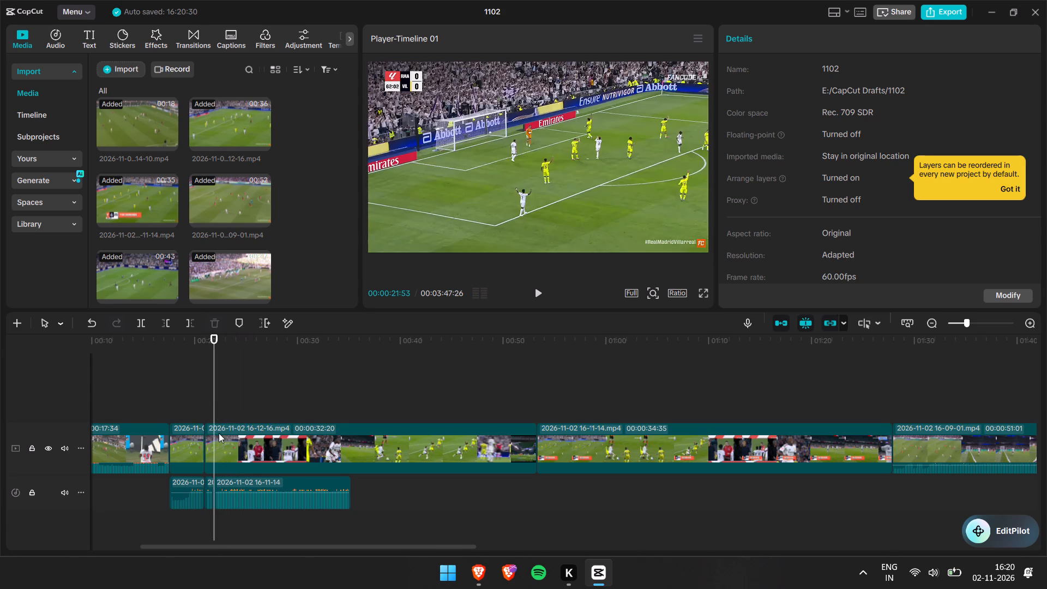
pyautogui.press('space')
pyautogui.press('space')
pyautogui.click(235, 481)
pyautogui.click(168, 327)
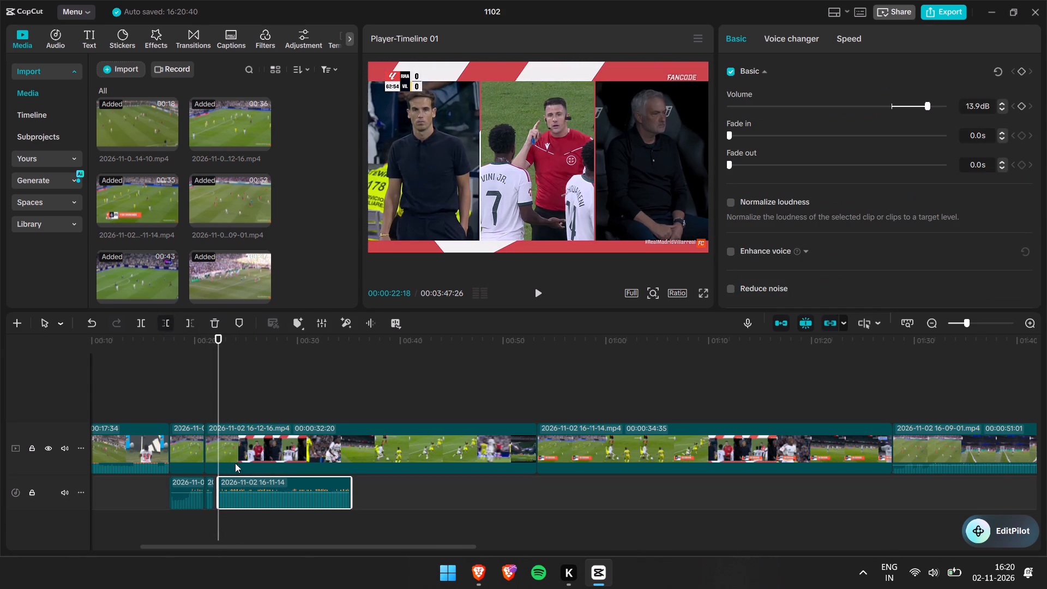
pyautogui.moveTo(239, 481); pyautogui.dragTo(233, 479)
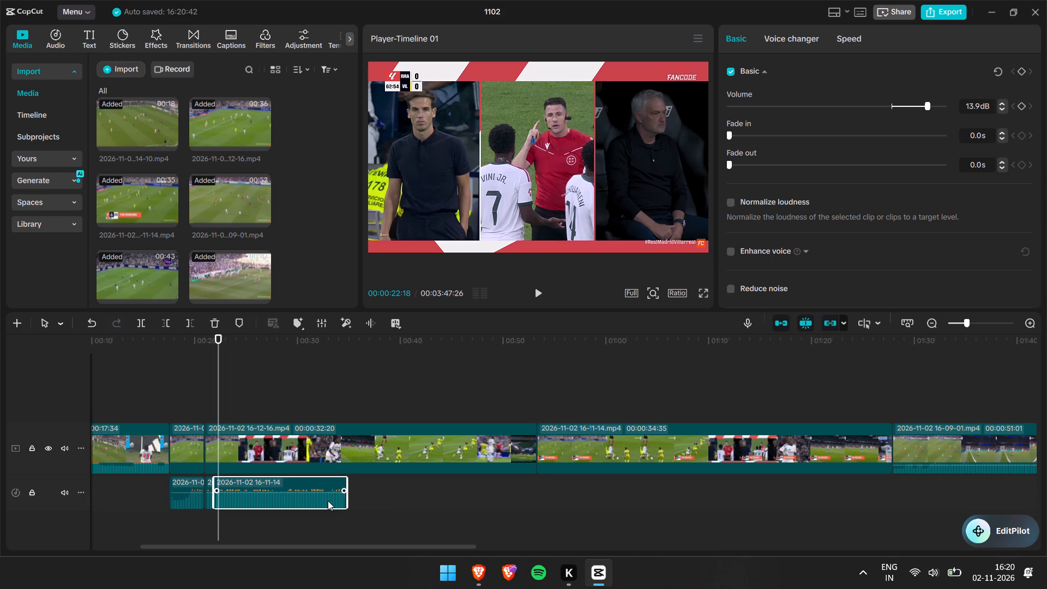
pyautogui.press('space')
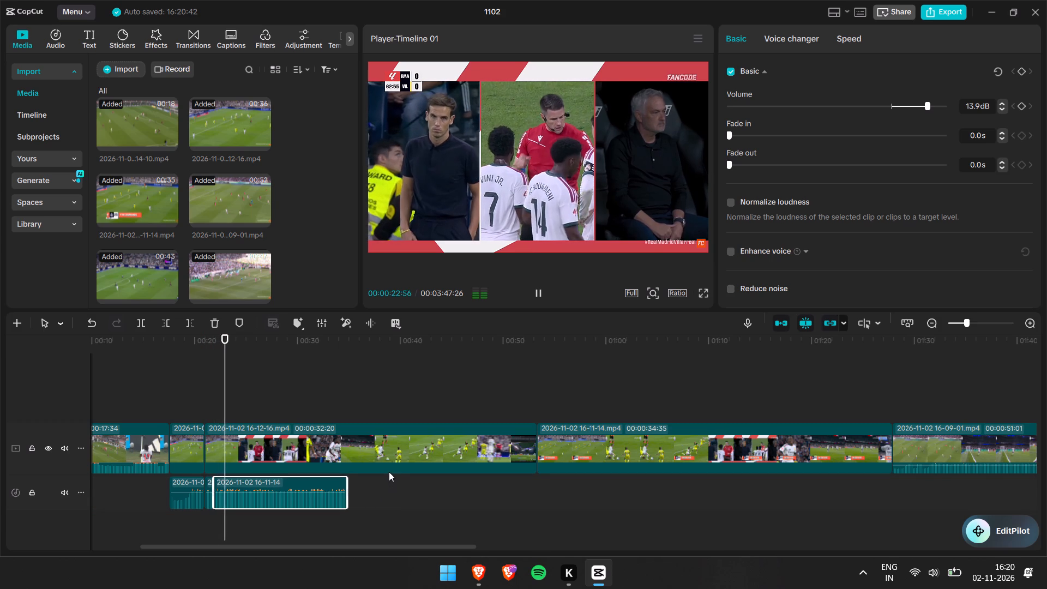
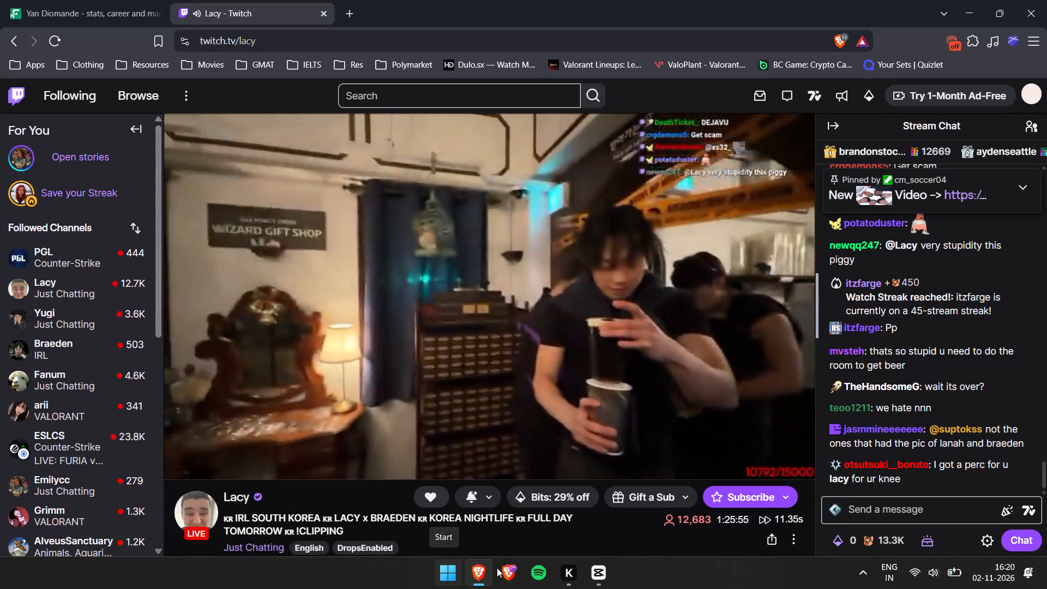
# Switch back to CapCut, review the audio sync, and trim the long 16-12-16 video piece's start up to 00:00:29:17.
pyautogui.hotkey('alt', 'Tab')
pyautogui.press('space')
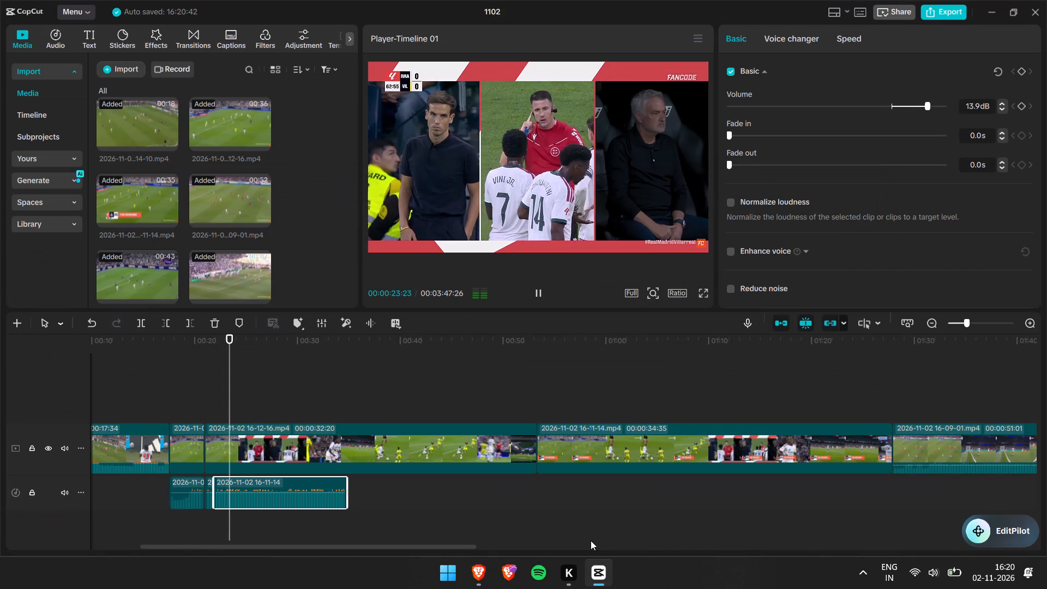
pyautogui.press('space')
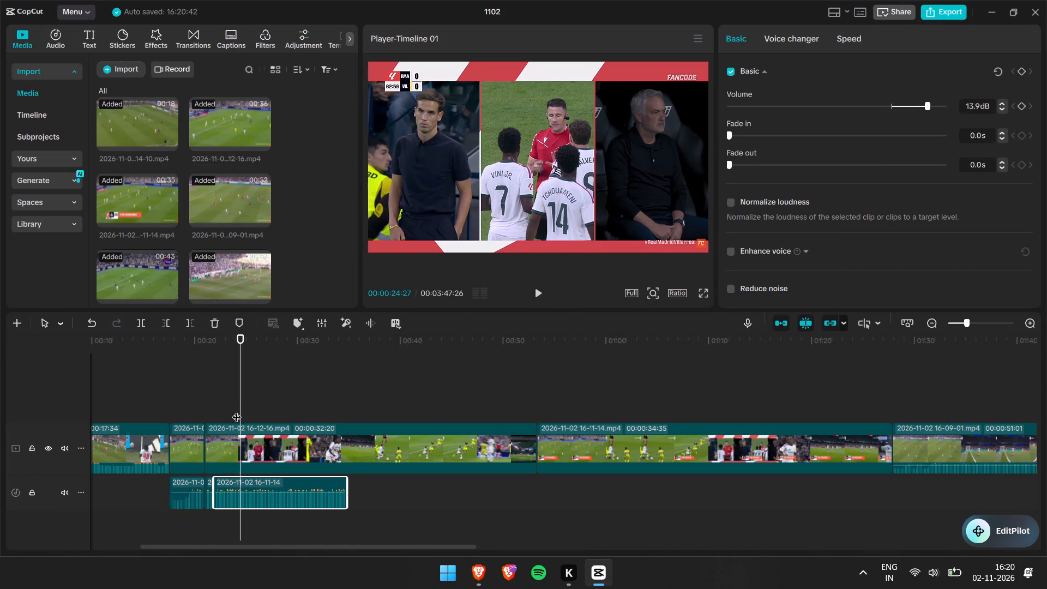
pyautogui.moveTo(237, 410); pyautogui.dragTo(202, 410)
pyautogui.press('space')
pyautogui.press('space')
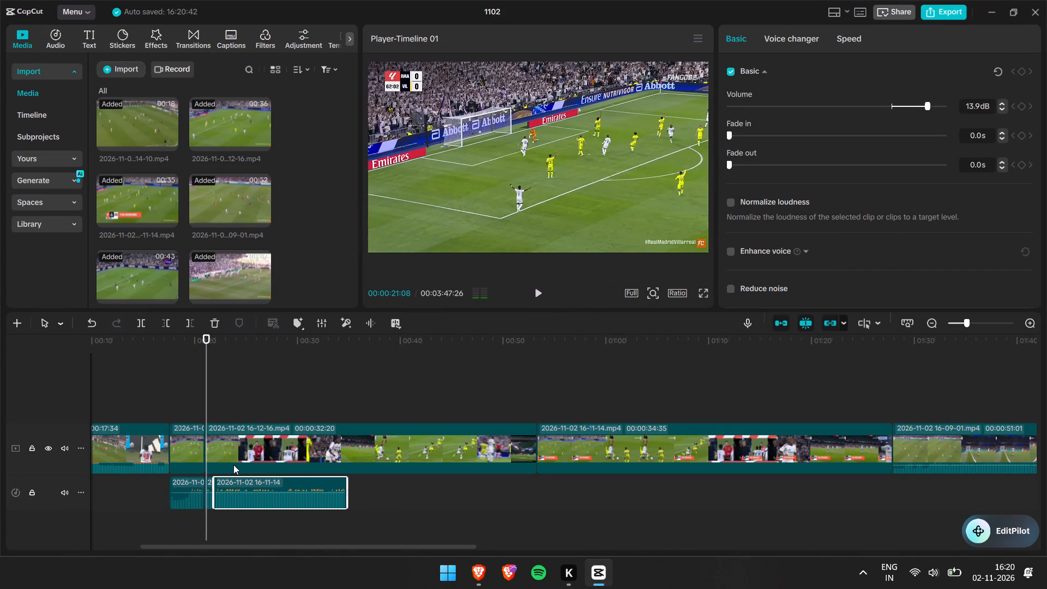
pyautogui.press('space')
pyautogui.click(239, 405)
pyautogui.moveTo(242, 404); pyautogui.dragTo(278, 412)
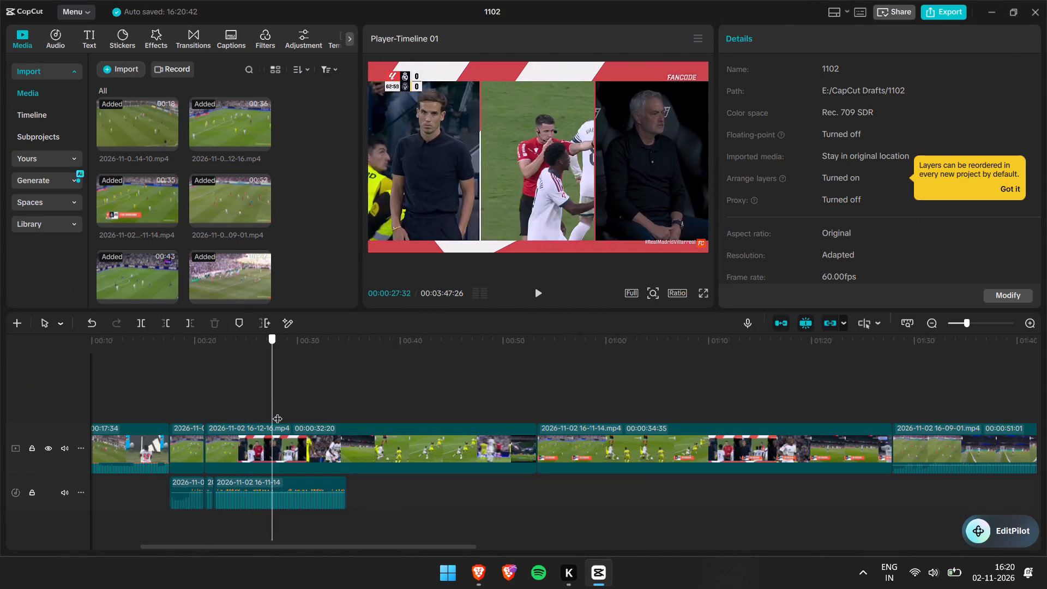
pyautogui.moveTo(278, 412); pyautogui.dragTo(290, 416)
pyautogui.click(295, 446)
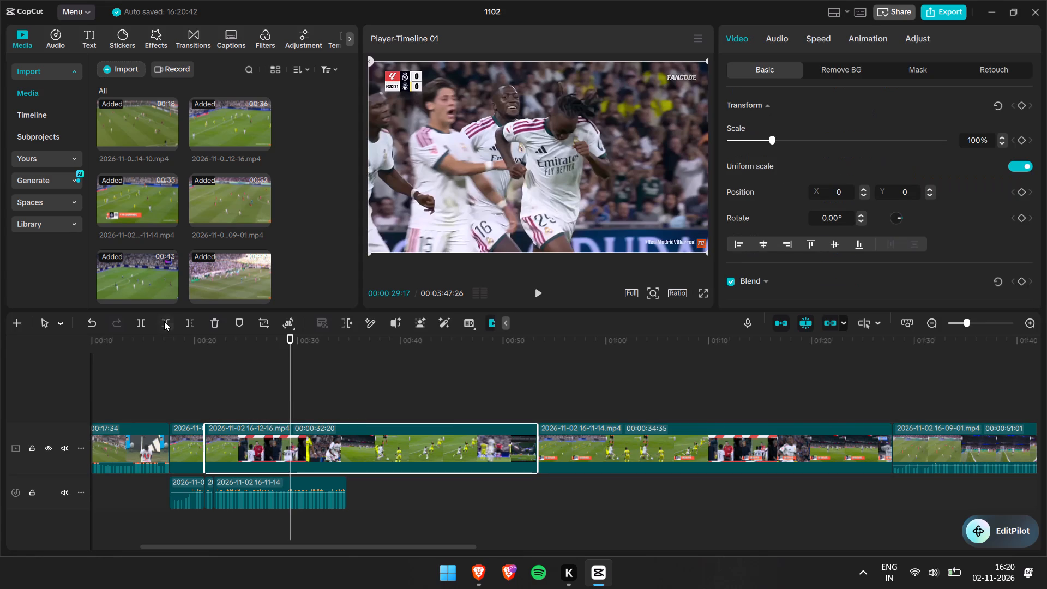
pyautogui.click(164, 321)
# Split the long 16-12-16 video piece at 00:00:22:02.
pyautogui.press('space')
pyautogui.press('space')
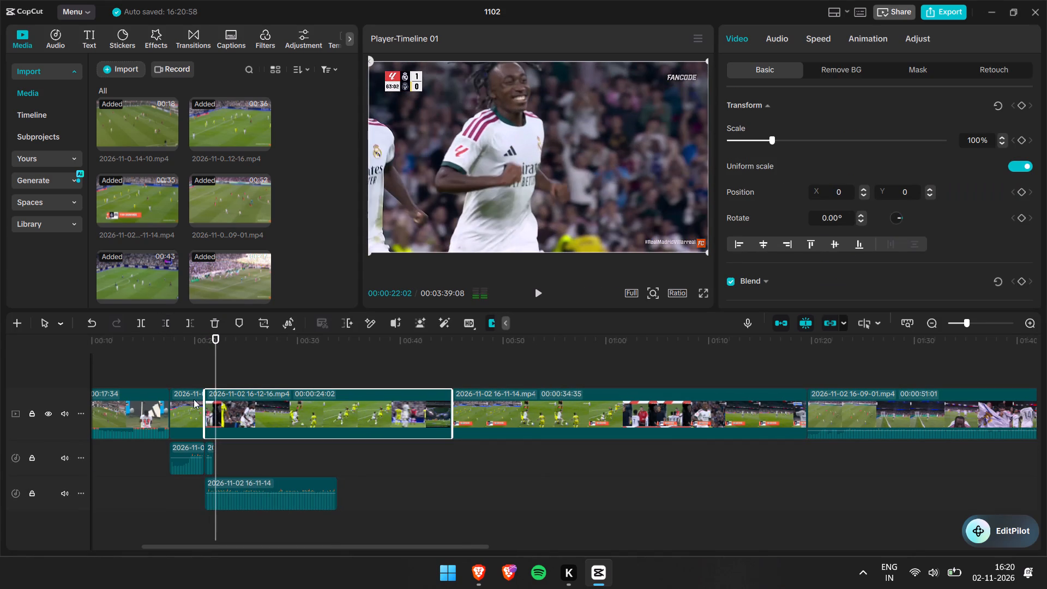
pyautogui.click(143, 323)
# Move the last 16-11-14 audio piece onto the upper audio track, aligned with the last 16-12-16 video piece's start at 00:00:22:02.
pyautogui.moveTo(253, 485); pyautogui.dragTo(269, 459)
pyautogui.press('space')
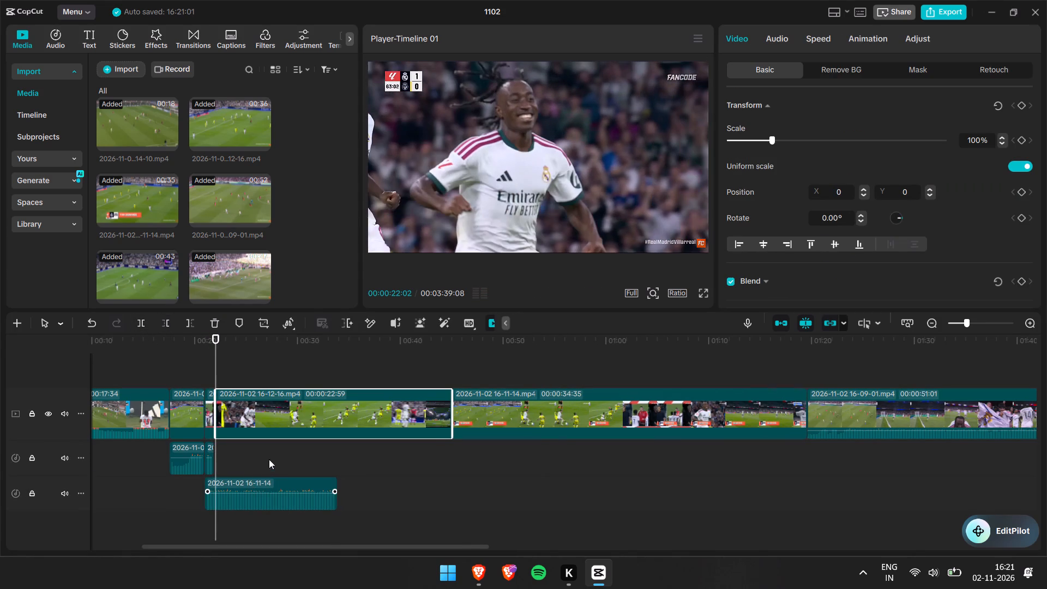
pyautogui.moveTo(269, 459); pyautogui.dragTo(268, 456)
# Review the last 16-12-16 video piece through to its end, and play it from its start.
pyautogui.moveTo(215, 401); pyautogui.dragTo(248, 403)
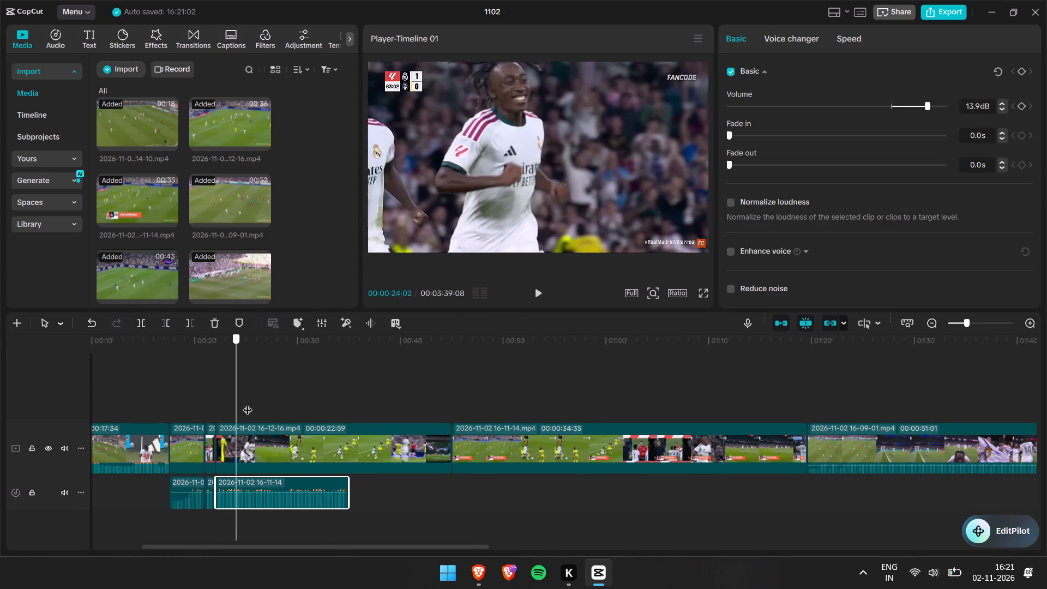
pyautogui.moveTo(248, 403); pyautogui.dragTo(331, 417)
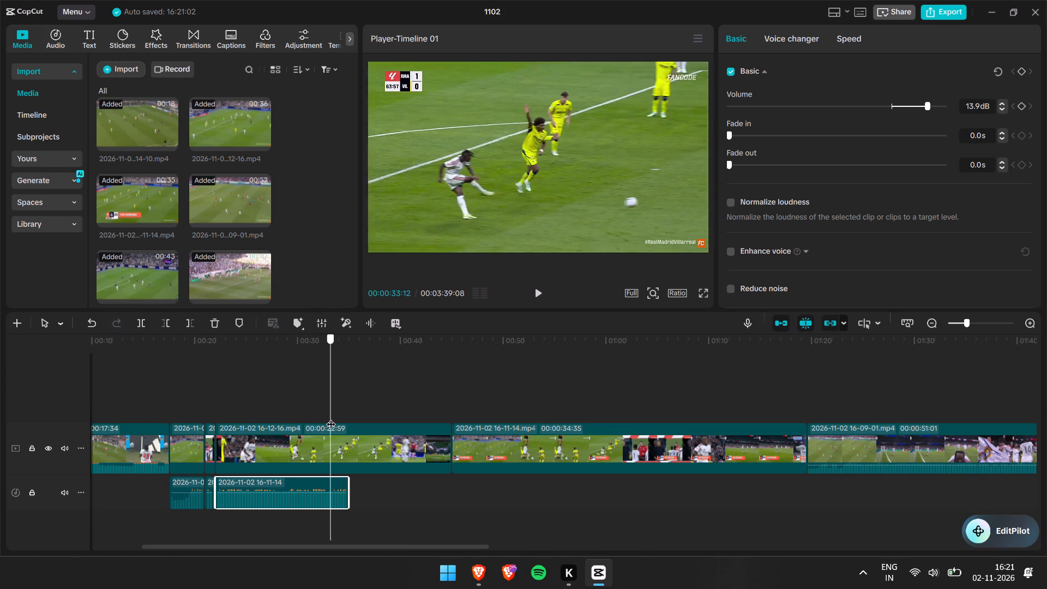
pyautogui.moveTo(331, 417); pyautogui.dragTo(365, 431)
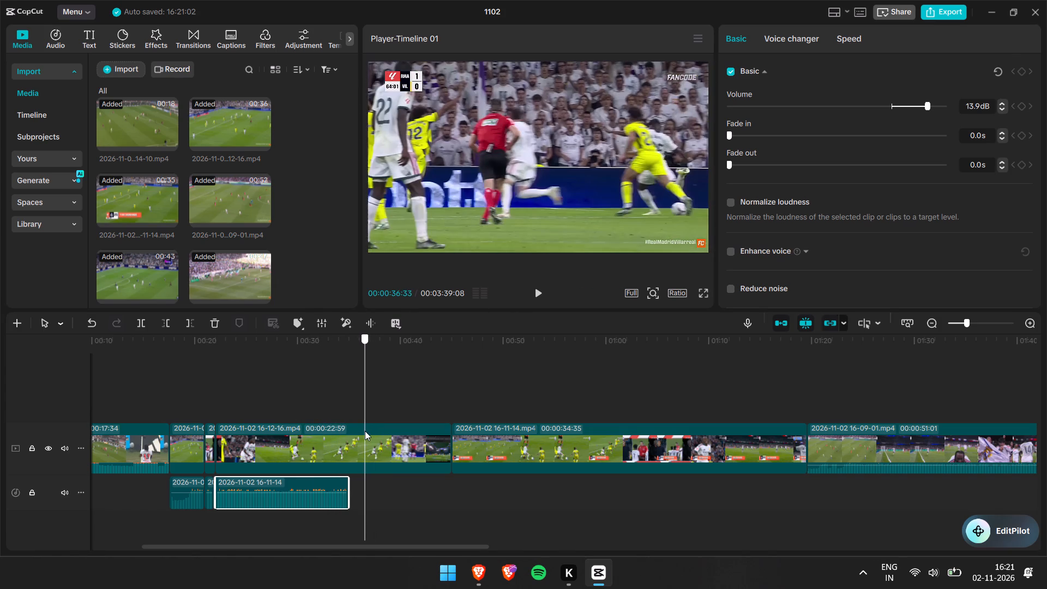
pyautogui.moveTo(365, 431); pyautogui.dragTo(417, 447)
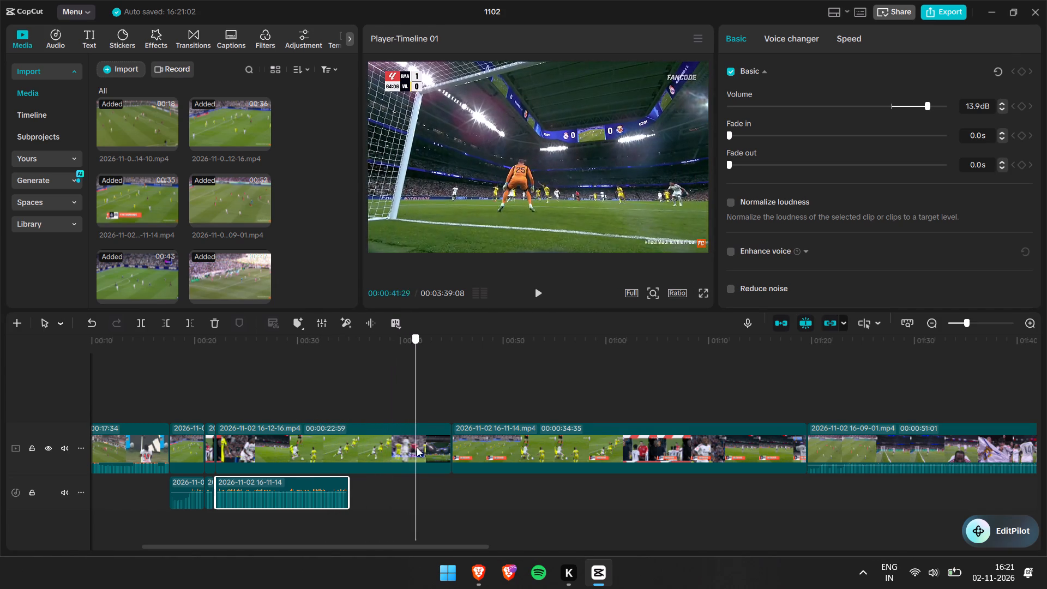
pyautogui.moveTo(417, 447); pyautogui.dragTo(222, 432)
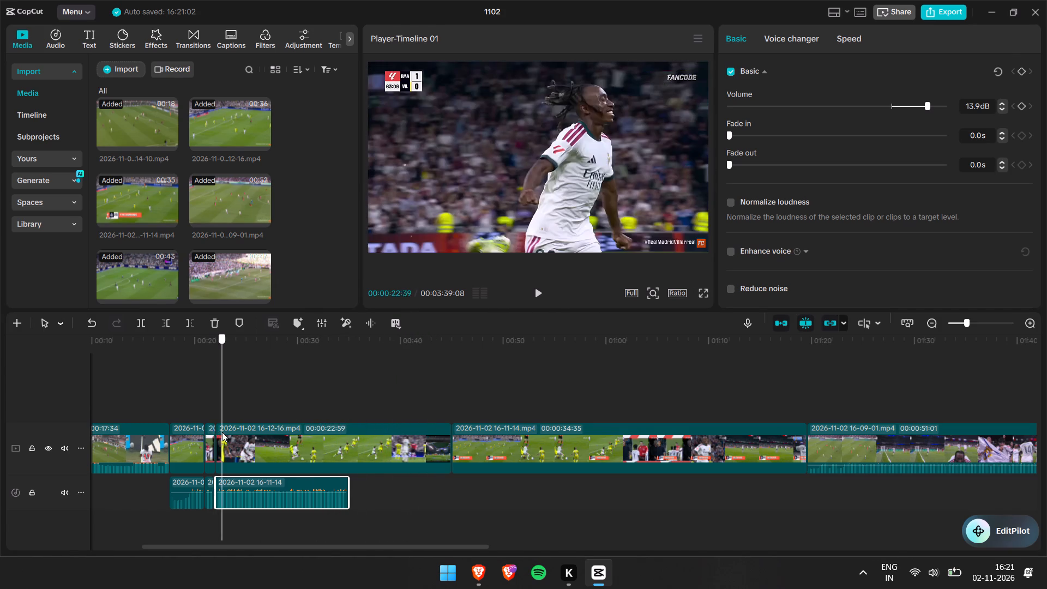
pyautogui.moveTo(222, 432); pyautogui.dragTo(216, 432)
pyautogui.press('space')
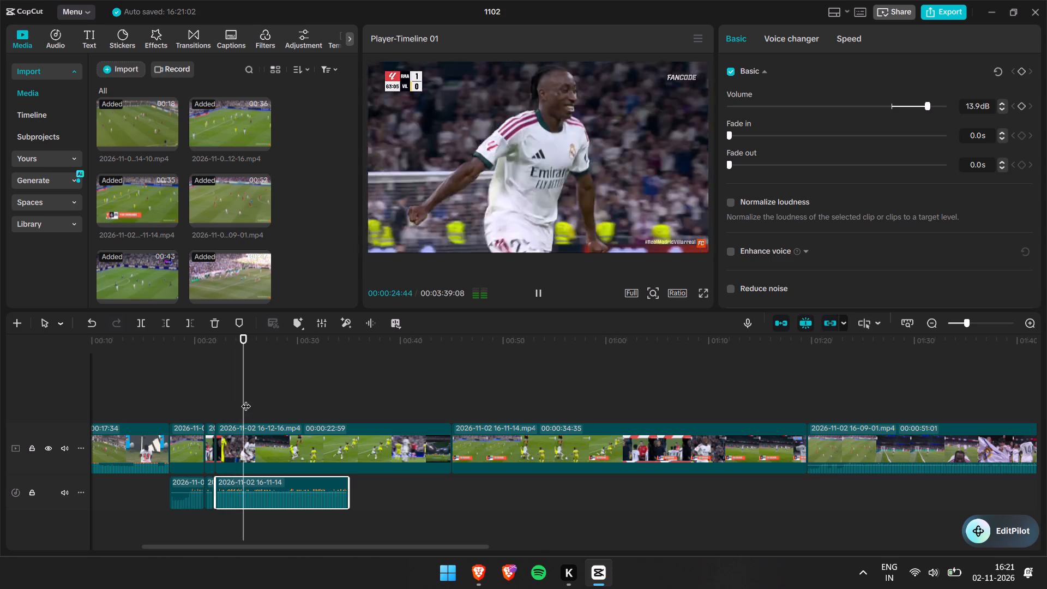
# Find the shot in the replay and trim the last 16-12-16 video piece's start up to it, leaving 00:00:12:56.
pyautogui.moveTo(246, 399); pyautogui.dragTo(321, 413)
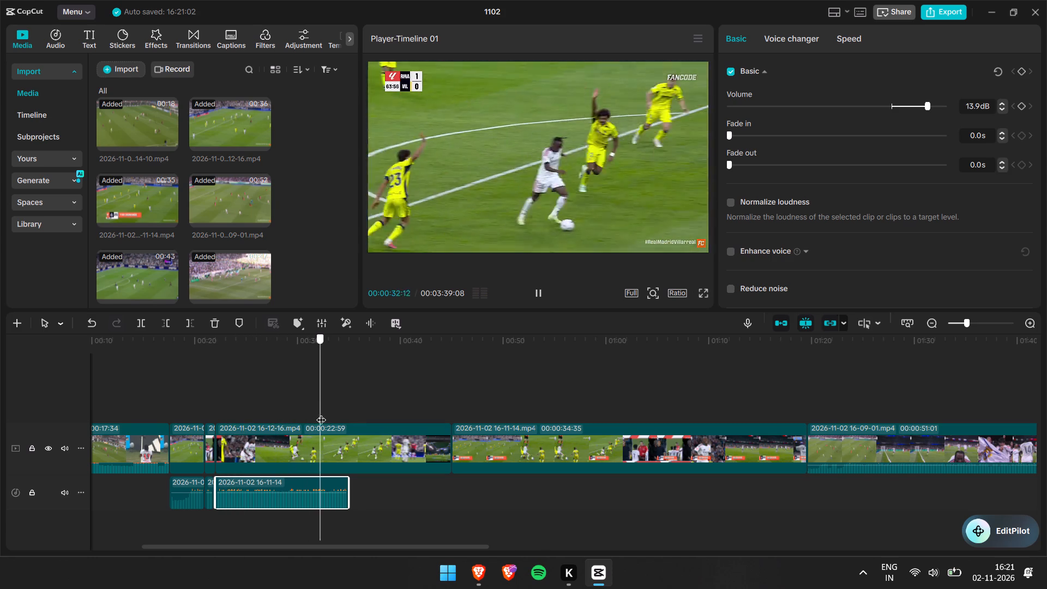
pyautogui.moveTo(321, 413); pyautogui.dragTo(315, 425)
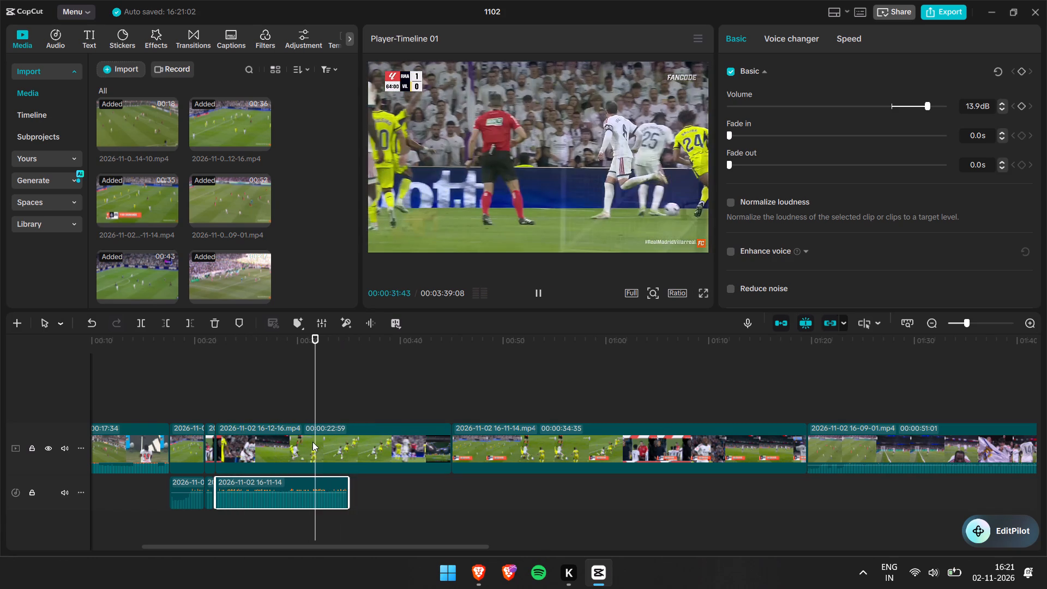
pyautogui.click(312, 442)
pyautogui.moveTo(317, 406); pyautogui.dragTo(293, 401)
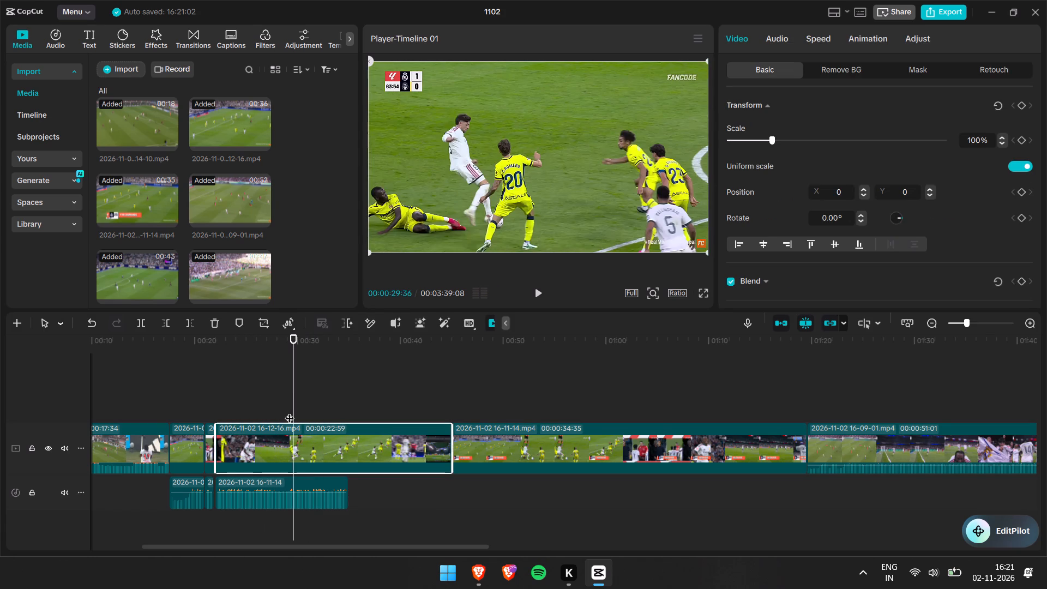
pyautogui.moveTo(289, 411); pyautogui.dragTo(275, 407)
pyautogui.press('space')
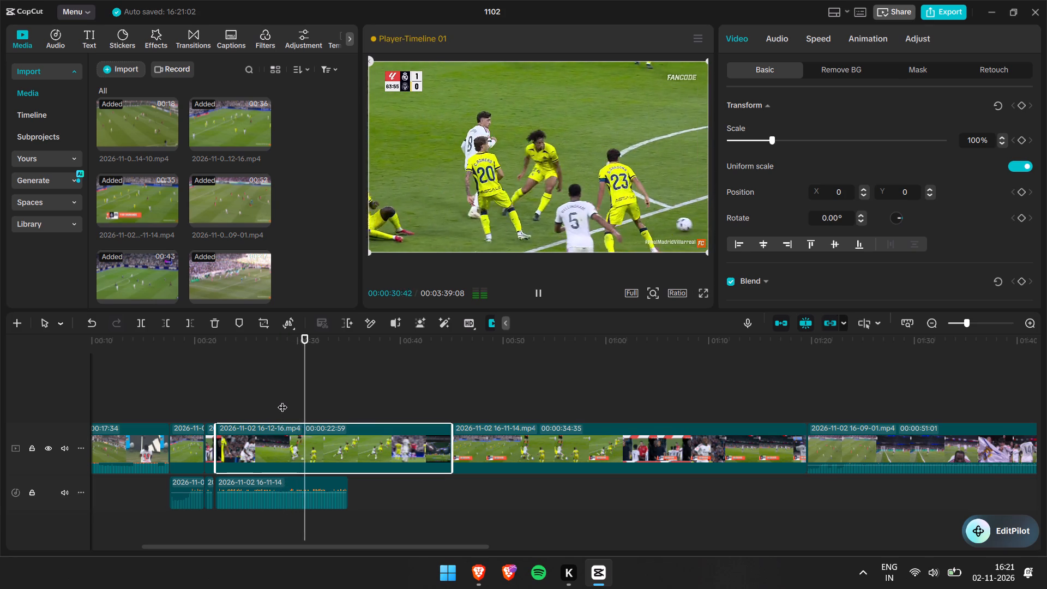
pyautogui.press('space')
pyautogui.press('space')
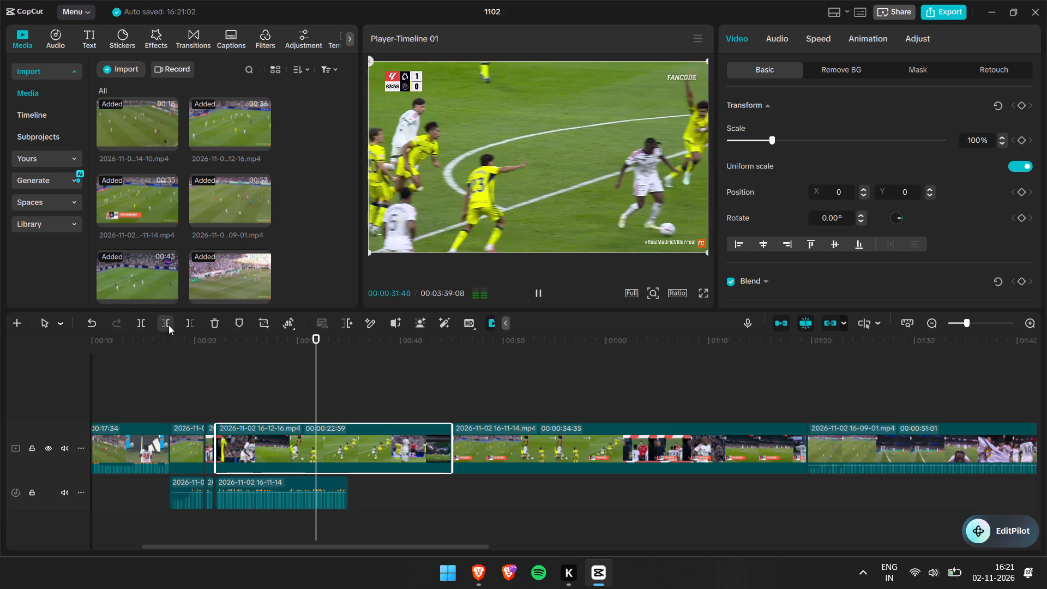
pyautogui.press('space')
pyautogui.click(164, 322)
# Trim the ends of the last 16-12-16 video piece and the 16-11-14 audio piece beneath it at 00:00:25:05.
pyautogui.press('space')
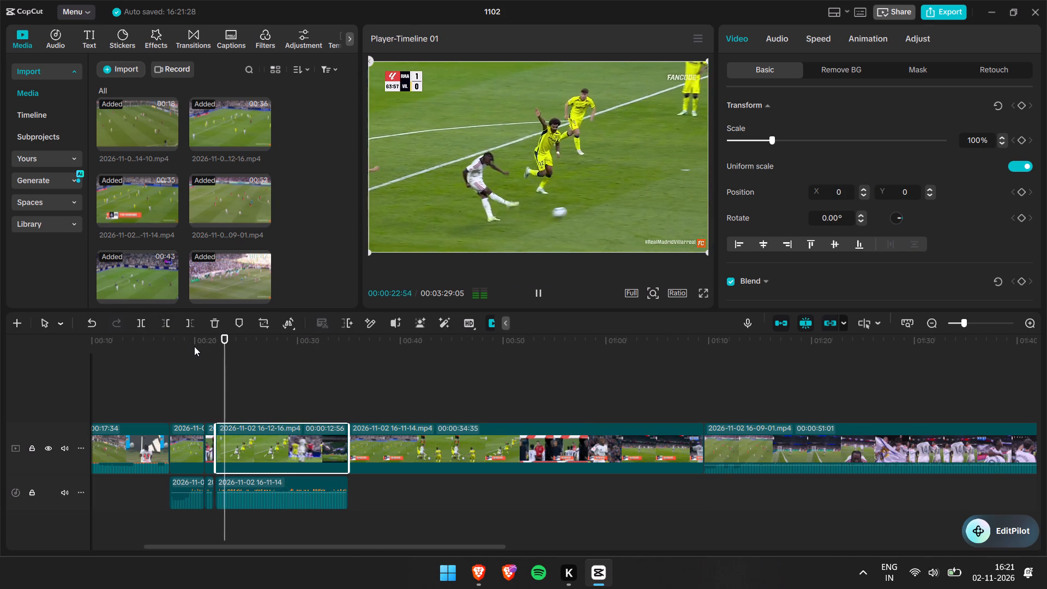
pyautogui.press('space')
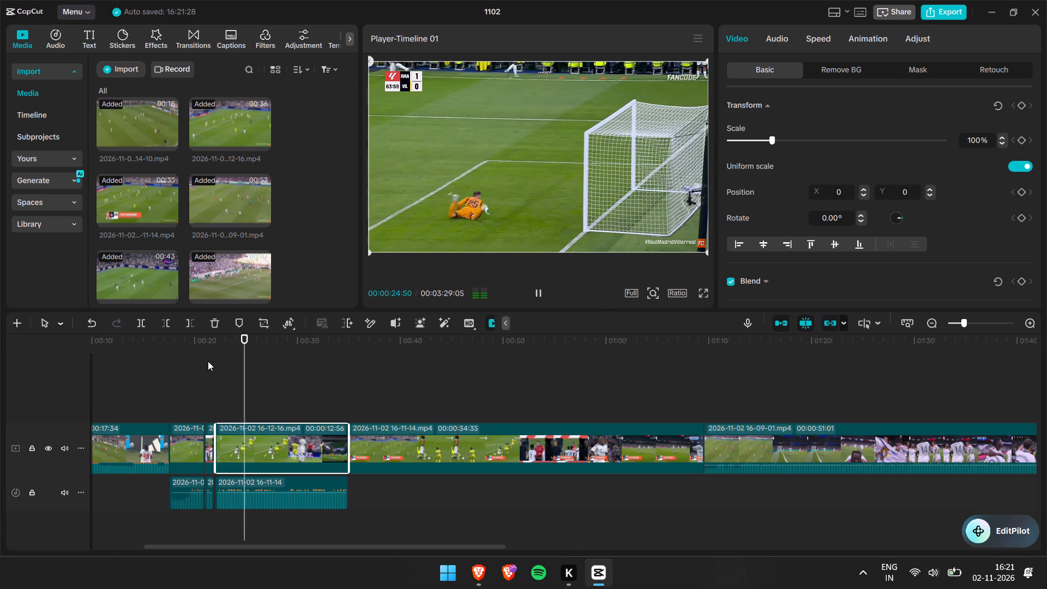
pyautogui.press('space')
pyautogui.press('space')
pyautogui.click(262, 483)
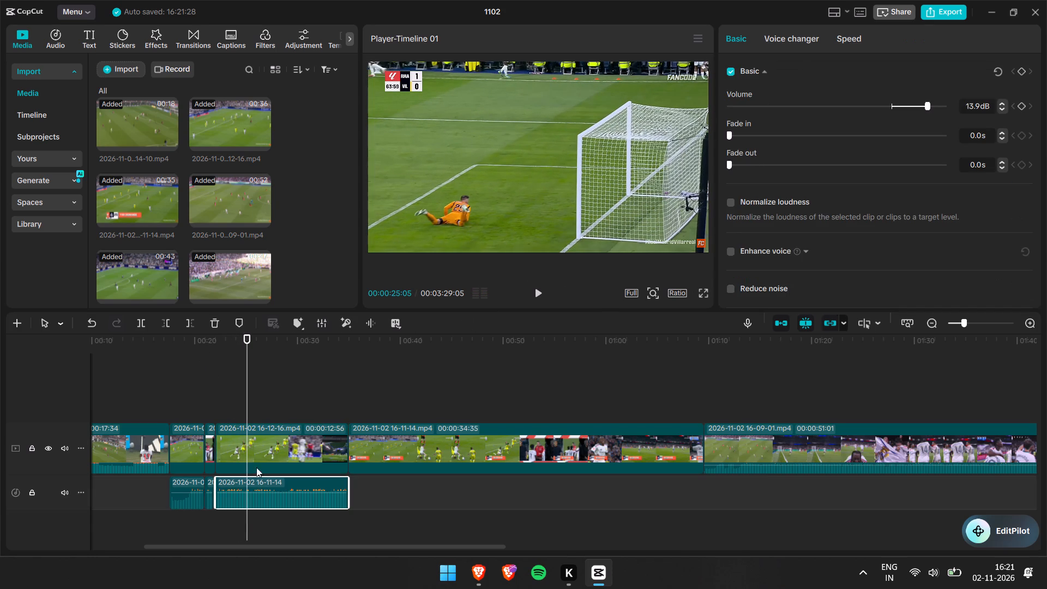
pyautogui.keyDown('ctrl'); pyautogui.click(254, 448); pyautogui.keyUp('ctrl')
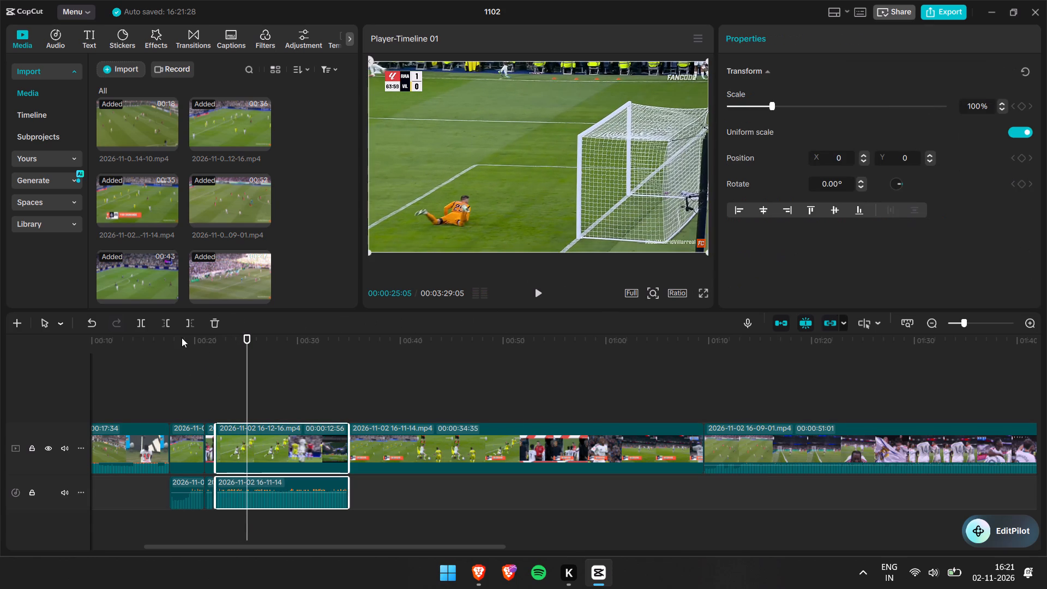
pyautogui.click(188, 324)
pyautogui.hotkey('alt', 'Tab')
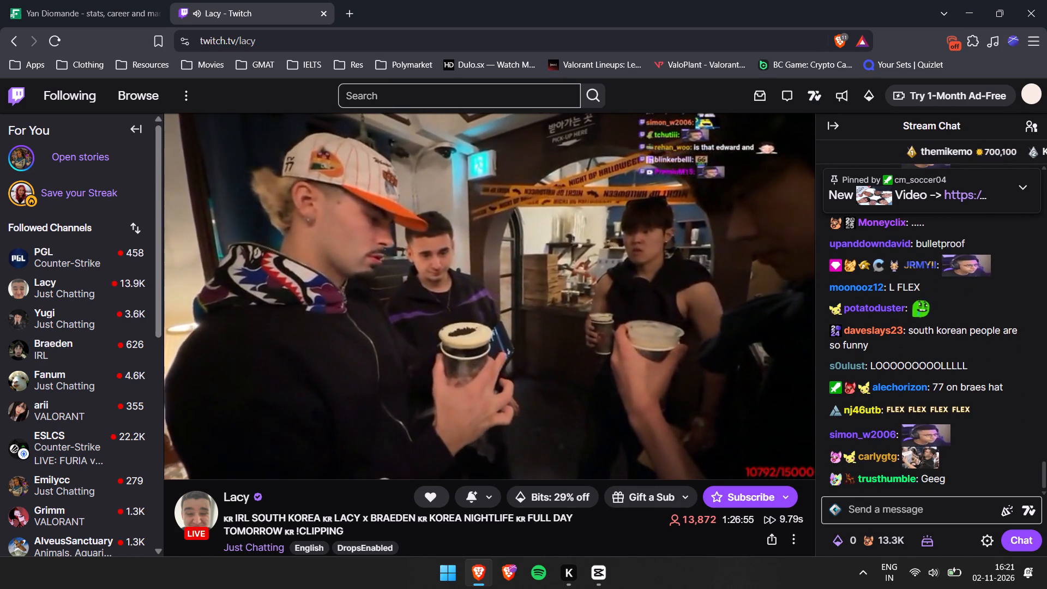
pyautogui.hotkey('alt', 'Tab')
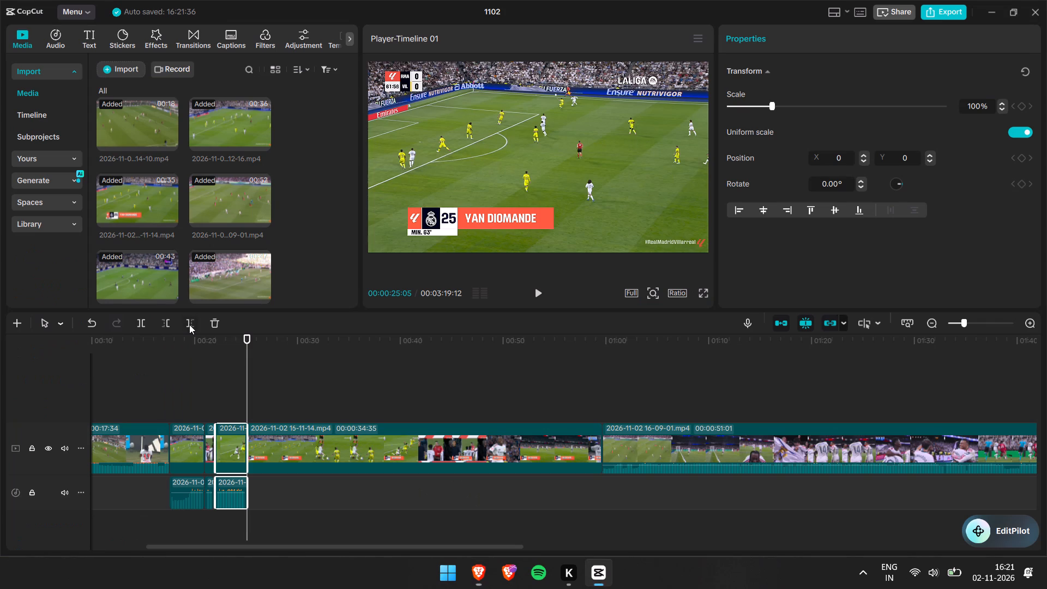
# Trim the start of the opening 16-14-10 video clip up to 00:00:00:45.
pyautogui.click(172, 406)
pyautogui.moveTo(170, 406); pyautogui.dragTo(0, 401)
pyautogui.press('space')
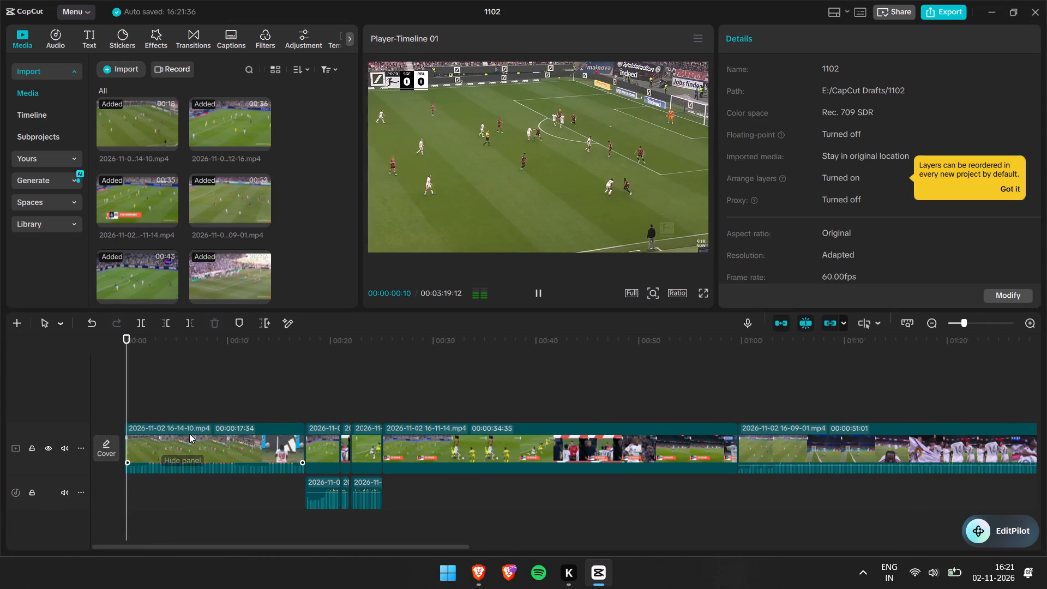
pyautogui.press('space')
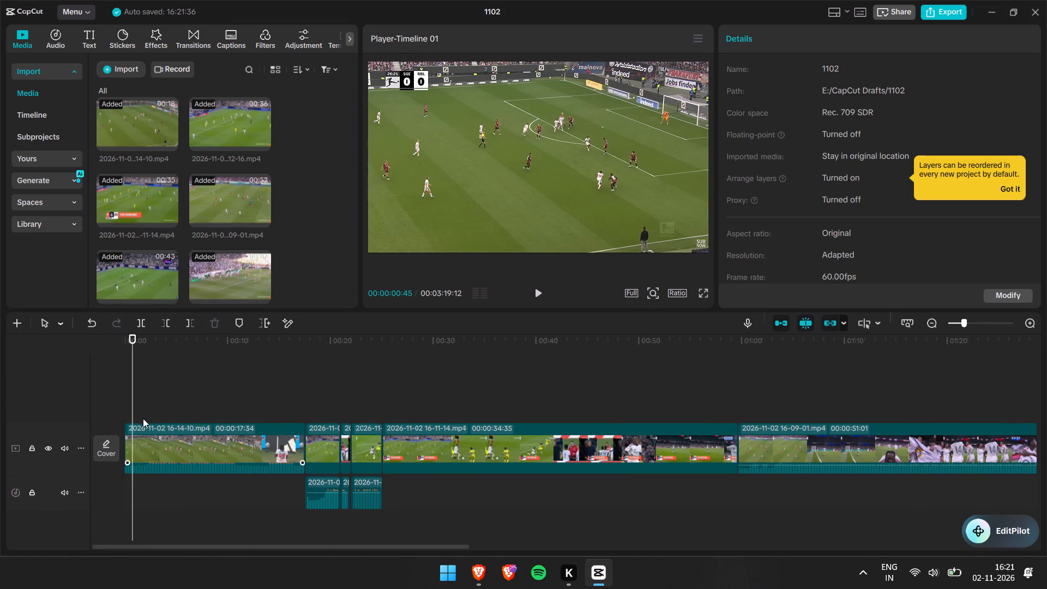
pyautogui.click(145, 437)
pyautogui.click(168, 321)
# Play the 16-14-10 clip to 00:00:06:54 and extract its audio onto the audio track.
pyautogui.press('space')
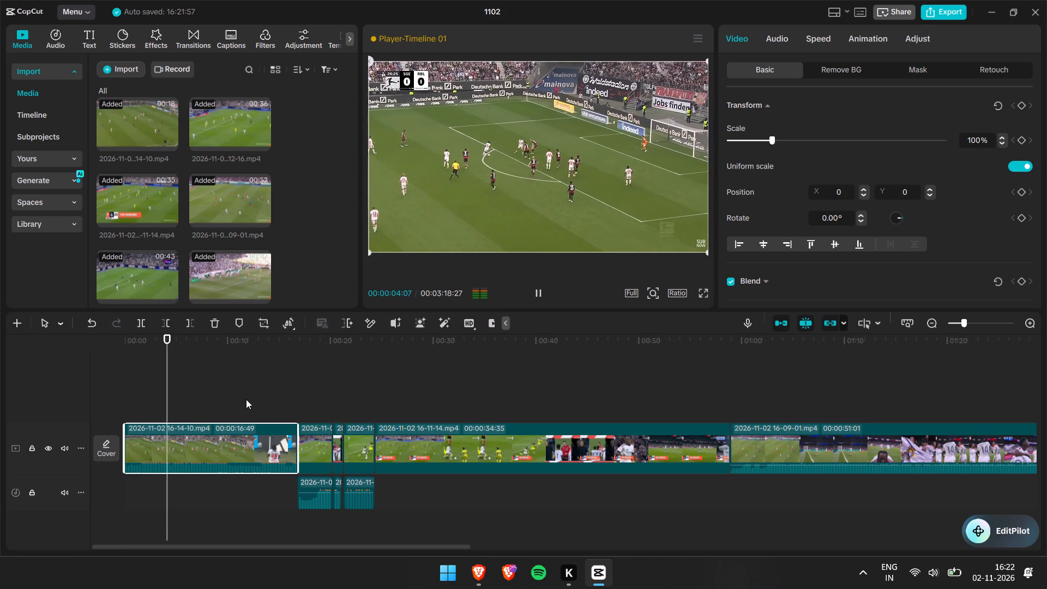
pyautogui.press('space')
pyautogui.click(194, 447)
pyautogui.rightClick(194, 445)
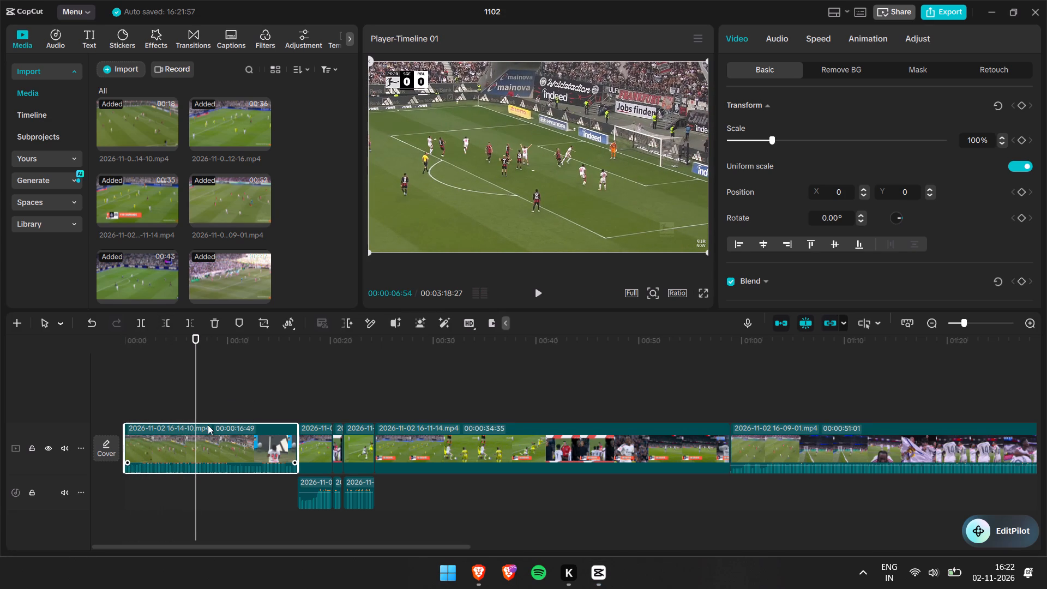
pyautogui.click(251, 268)
# Split the 16-14-10 video clip at 00:00:06:54 and trim the second piece's start up to 00:00:13:39.
pyautogui.click(140, 320)
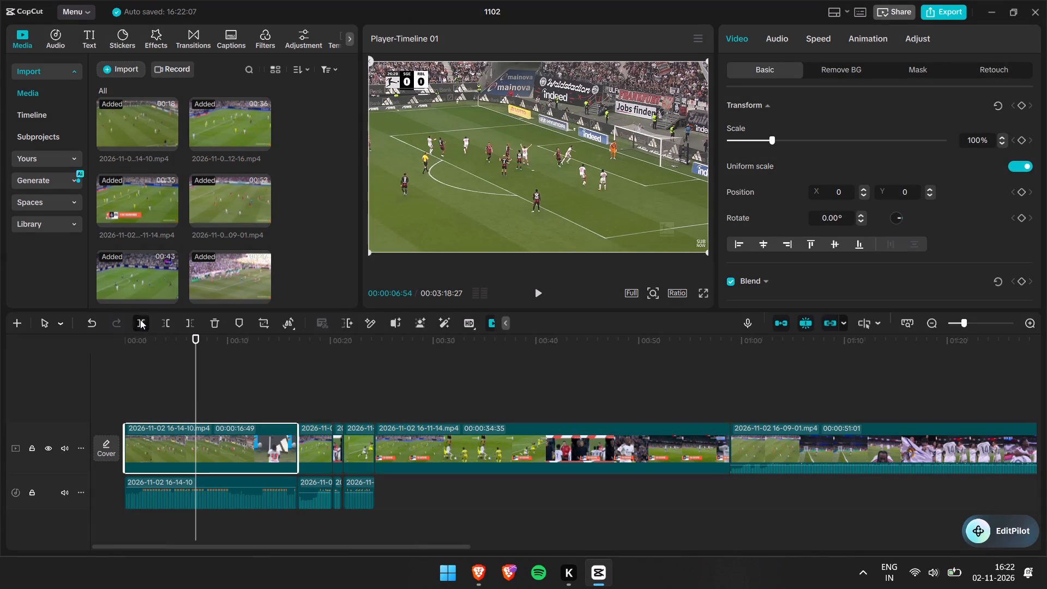
pyautogui.press('space')
pyautogui.moveTo(199, 393); pyautogui.dragTo(252, 400)
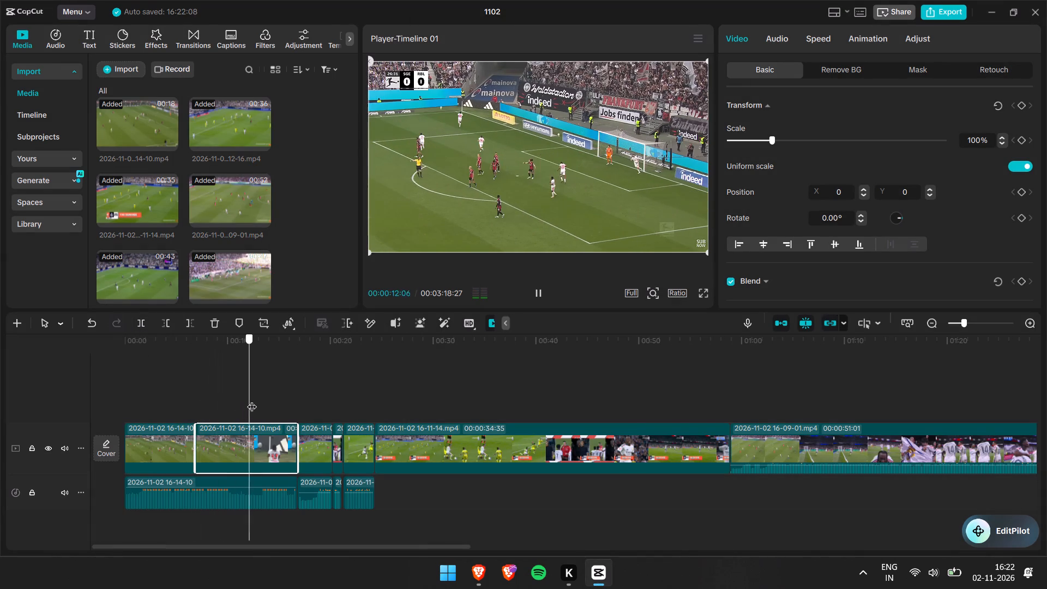
pyautogui.moveTo(252, 400); pyautogui.dragTo(265, 404)
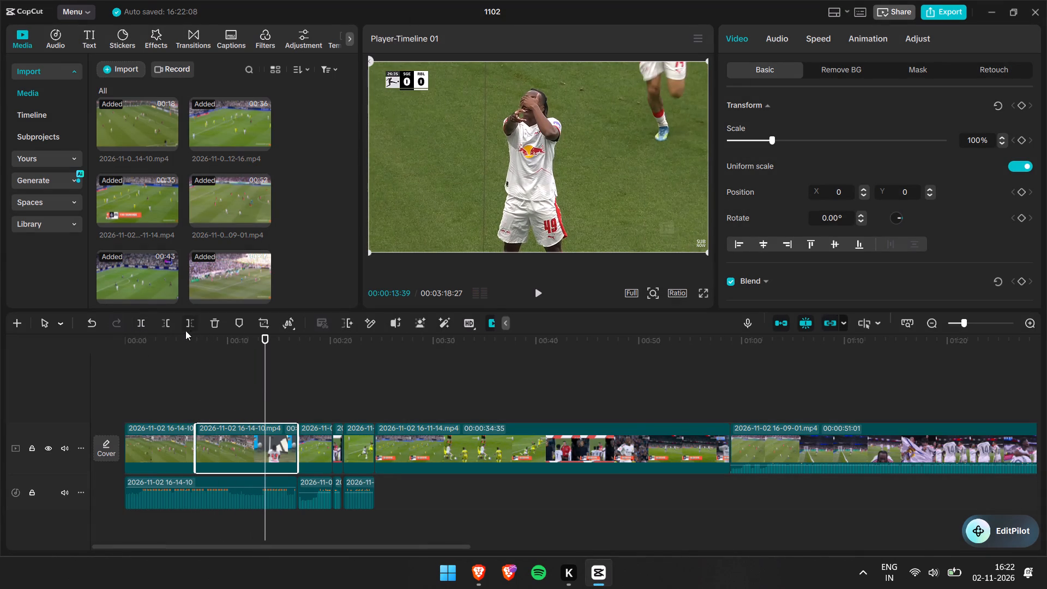
pyautogui.click(168, 325)
# Trim the ends of the short second 16-14-10 video piece and the extracted 16-14-10 audio at 00:00:08:28.
pyautogui.press('space')
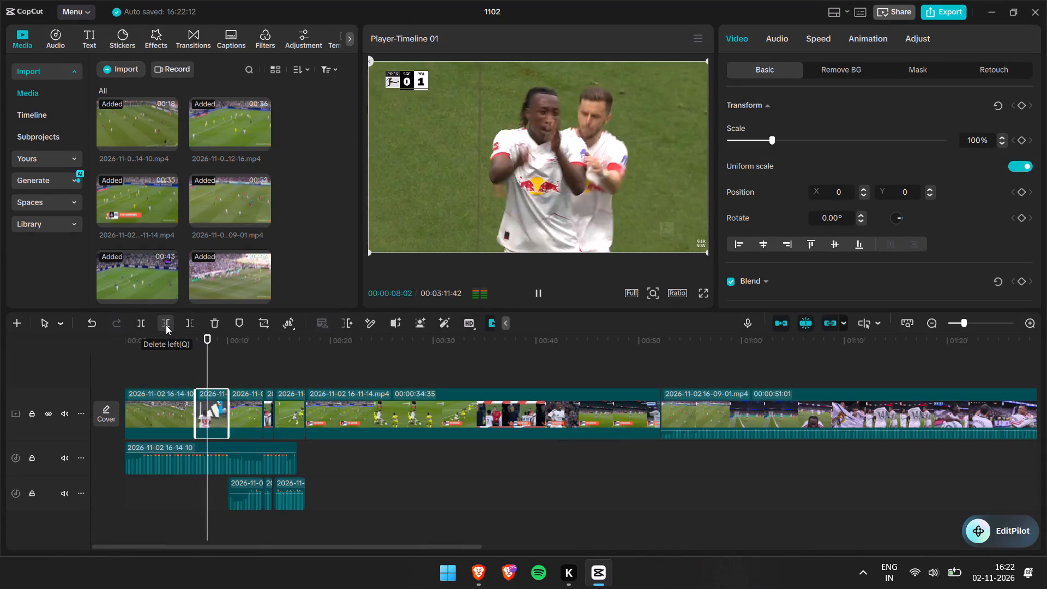
pyautogui.press('space')
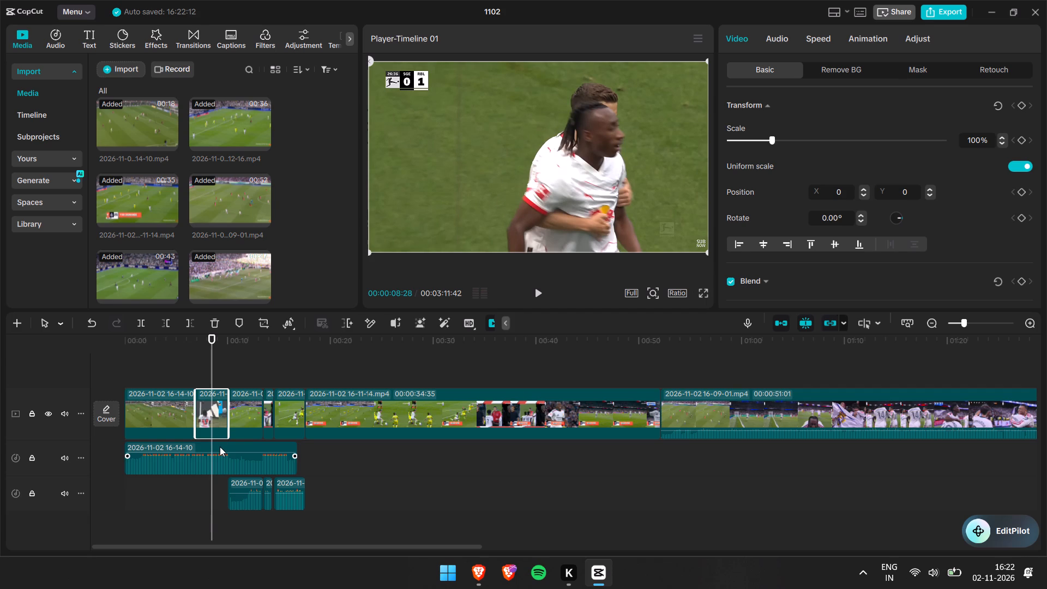
pyautogui.keyDown('ctrl'); pyautogui.click(220, 448); pyautogui.keyUp('ctrl')
pyautogui.click(188, 324)
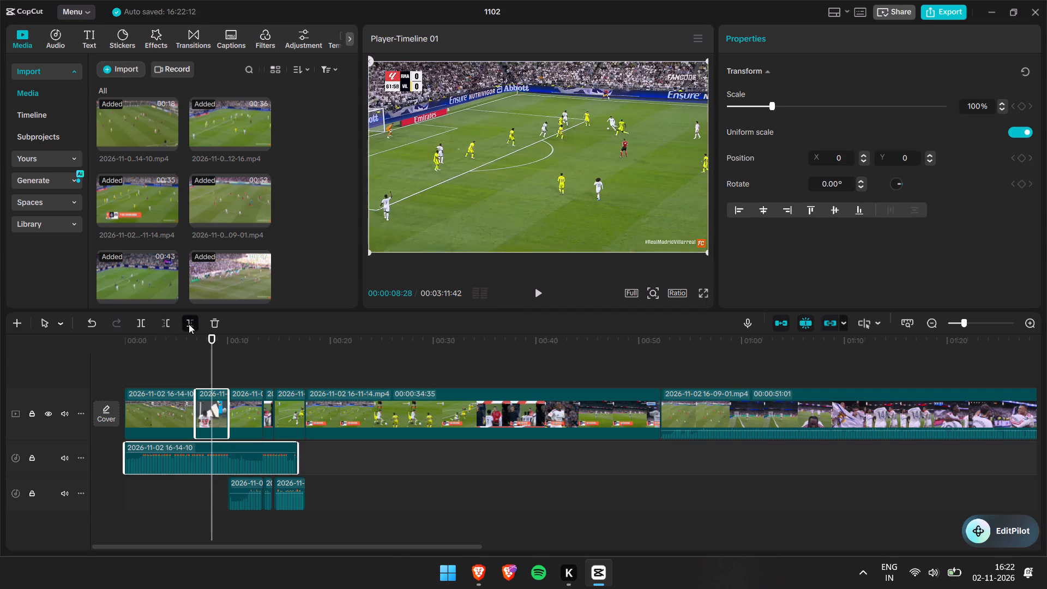
# Delete the whole 16-11-14 video clip from the timeline.
pyautogui.click(296, 376)
pyautogui.moveTo(296, 376); pyautogui.dragTo(288, 378)
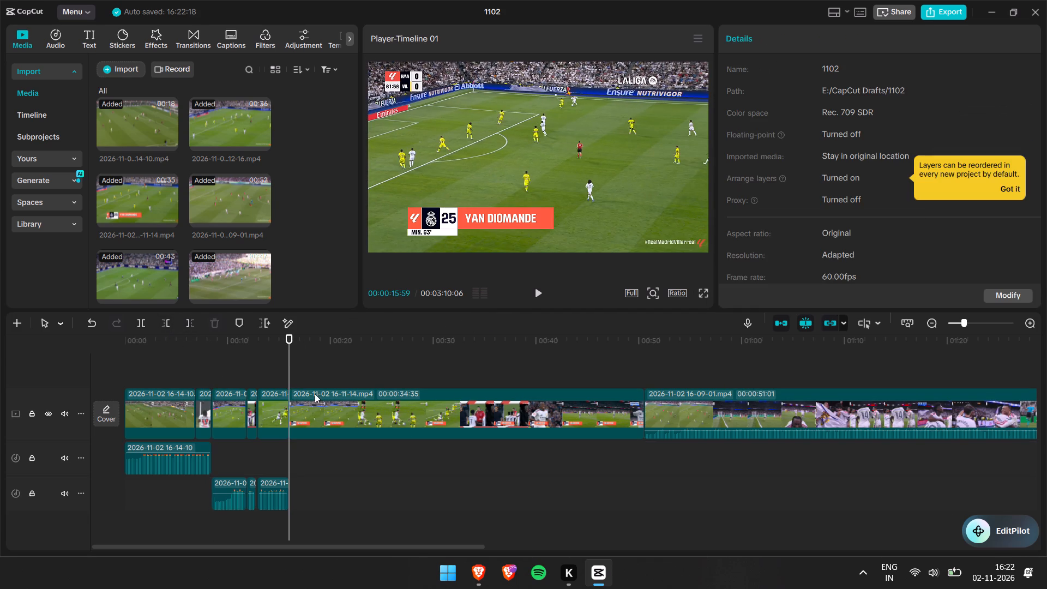
pyautogui.click(414, 422)
pyautogui.press('Delete')
# Trim the start of the 16-09-01 video clip up to 00:00:16:46.
pyautogui.press('space')
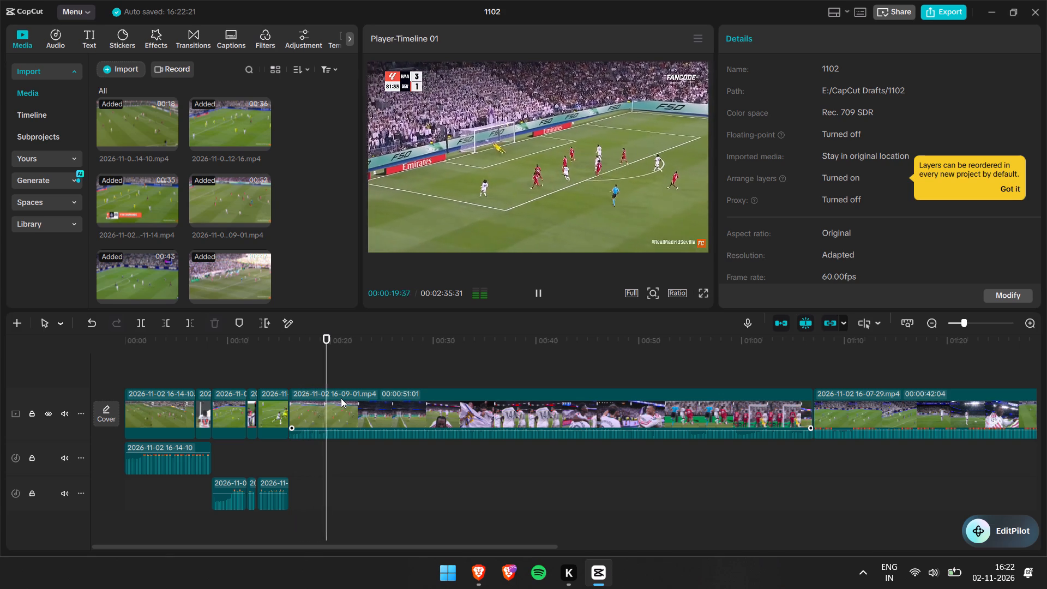
pyautogui.press('v')
pyautogui.press('space')
pyautogui.click(342, 402)
pyautogui.moveTo(332, 374); pyautogui.dragTo(324, 372)
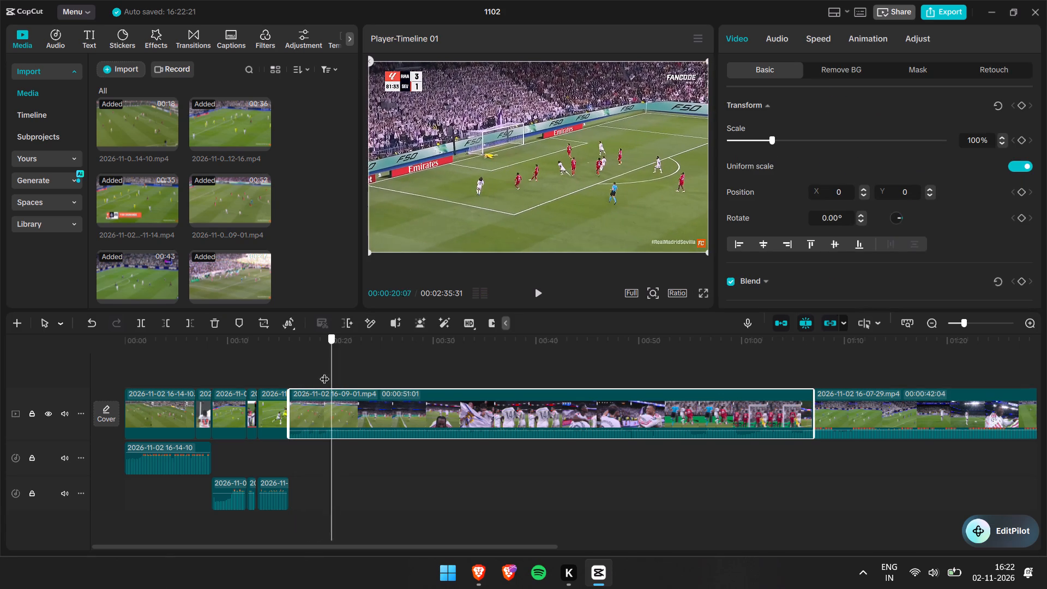
pyautogui.moveTo(324, 372); pyautogui.dragTo(288, 369)
pyautogui.press('space')
pyautogui.press('space')
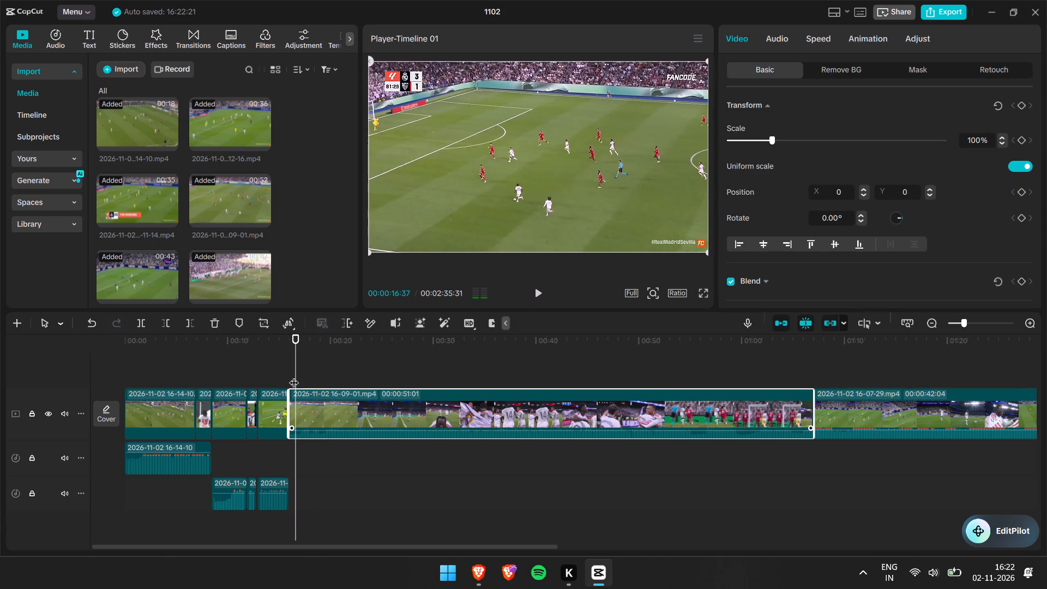
pyautogui.press('space')
pyautogui.press('space')
pyautogui.click(297, 371)
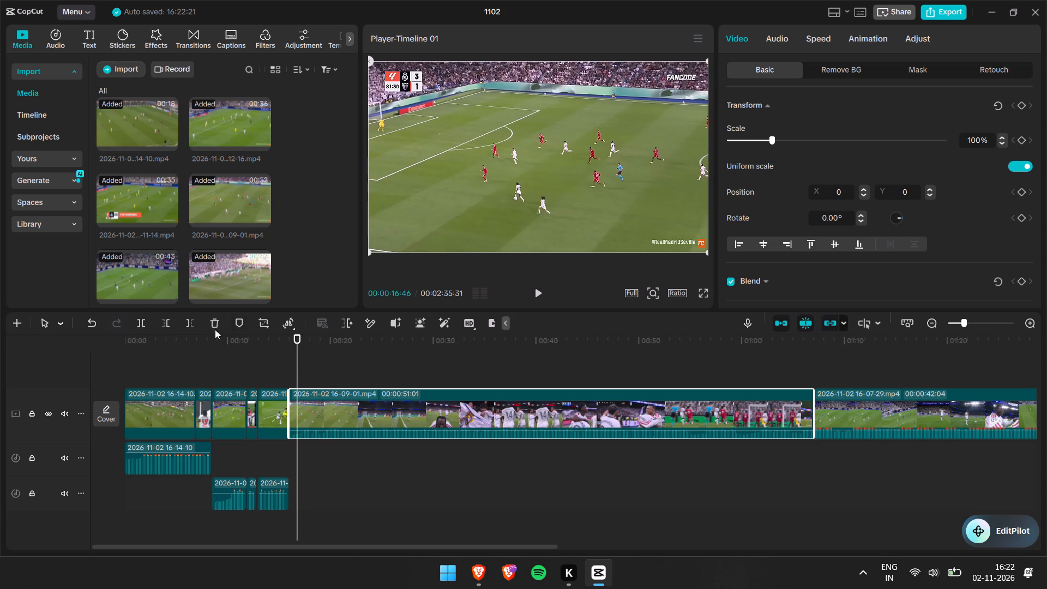
pyautogui.click(167, 324)
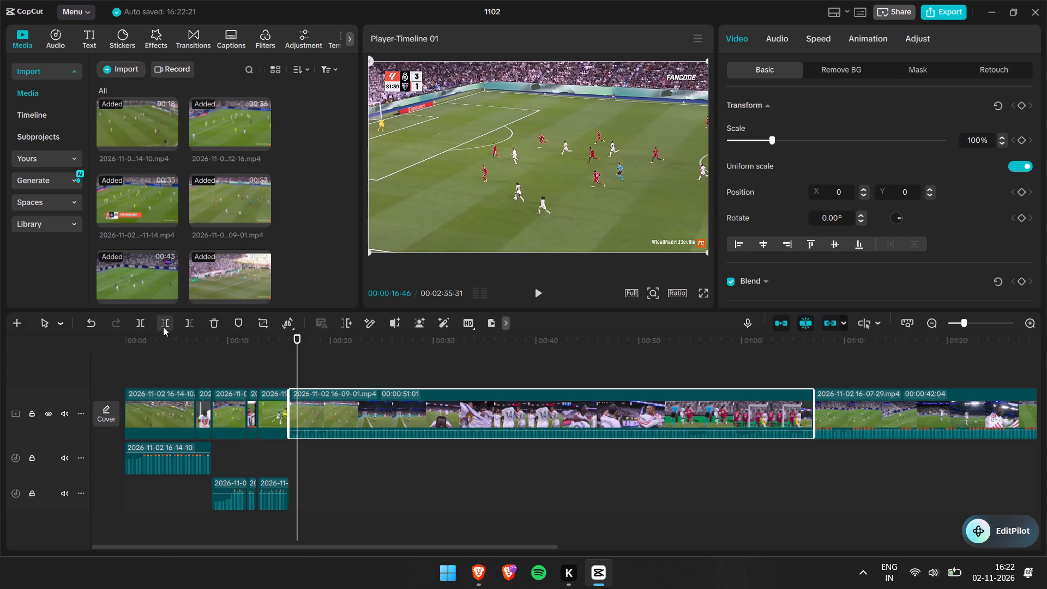
pyautogui.click(163, 327)
# Extract the 16-09-01 clip's audio onto the audio track.
pyautogui.rightClick(352, 409)
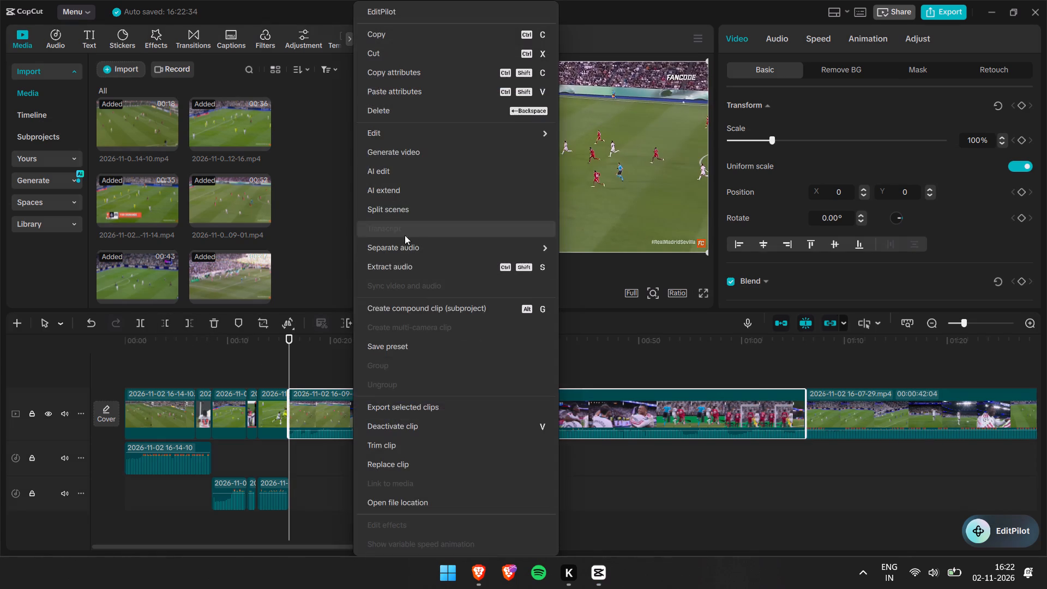
pyautogui.click(428, 267)
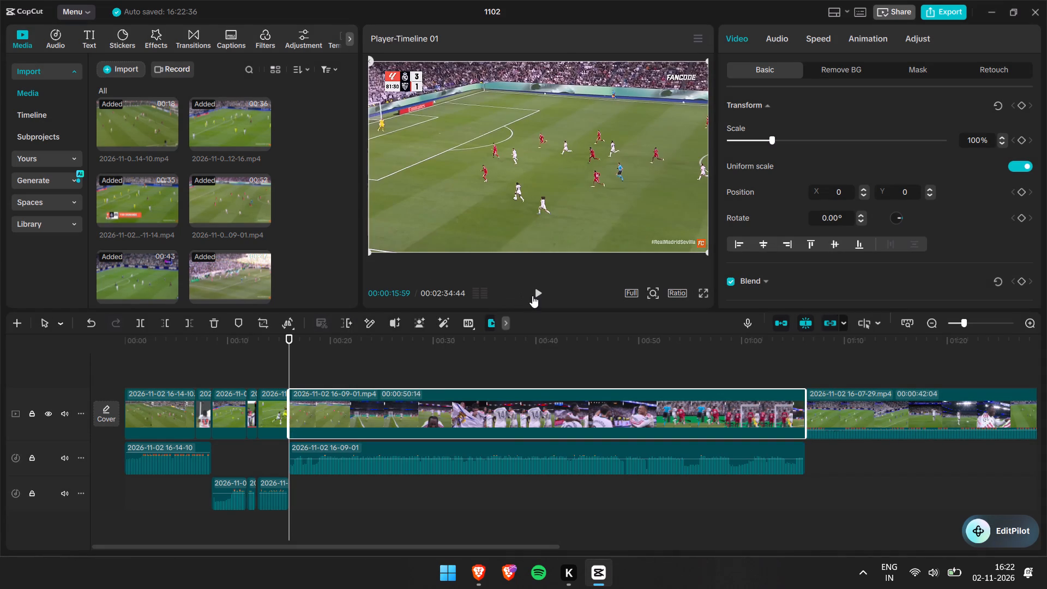
# Split the 16-09-01 video clip at 00:00:19:31 and trim the second piece's start up to 00:00:25:13.
pyautogui.click(532, 296)
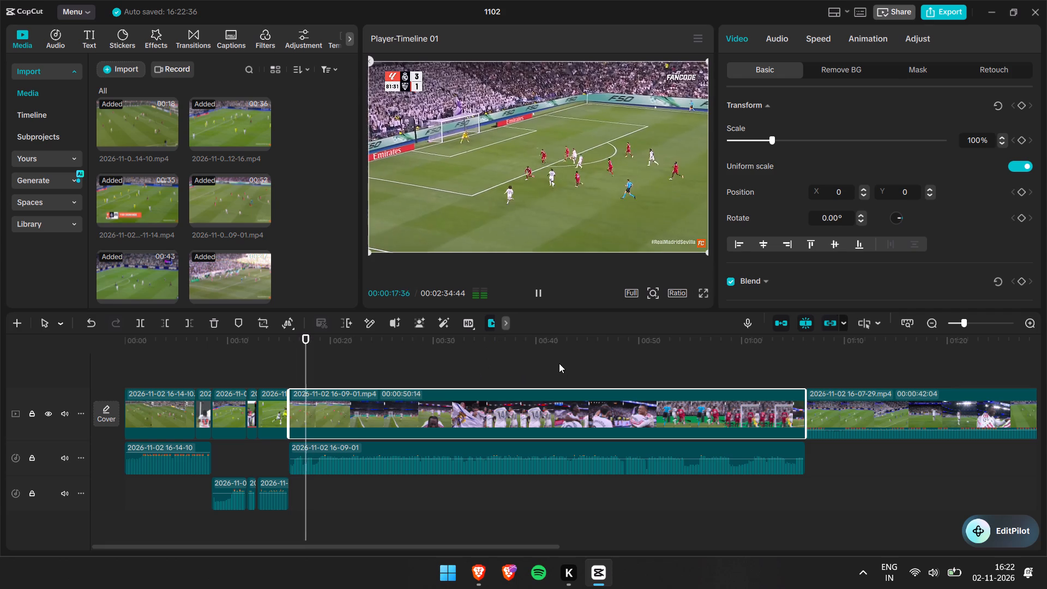
pyautogui.press('space')
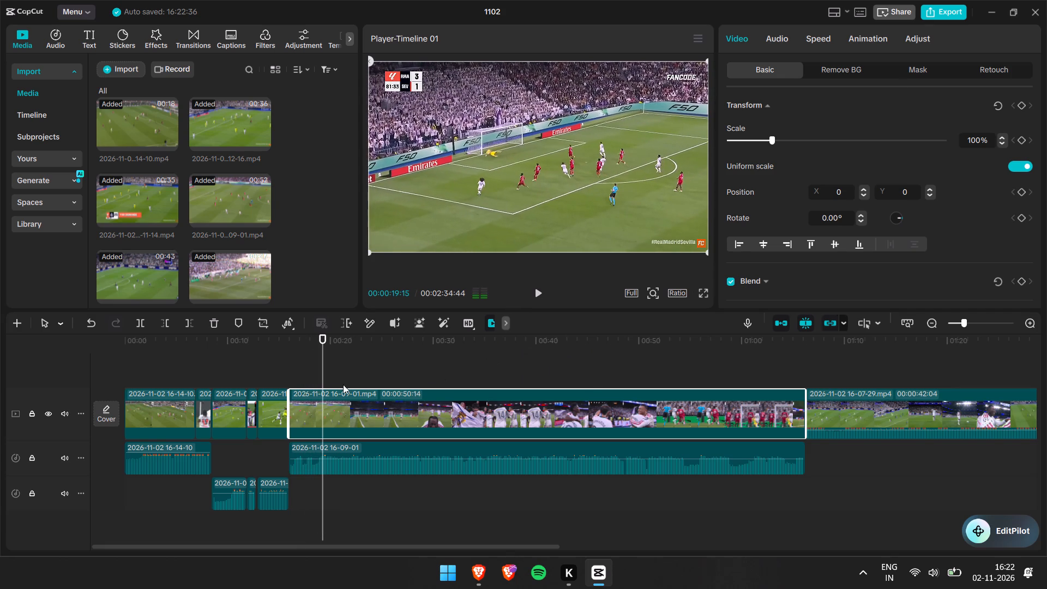
pyautogui.click(338, 407)
pyautogui.press('space')
pyautogui.press('space')
pyautogui.click(136, 320)
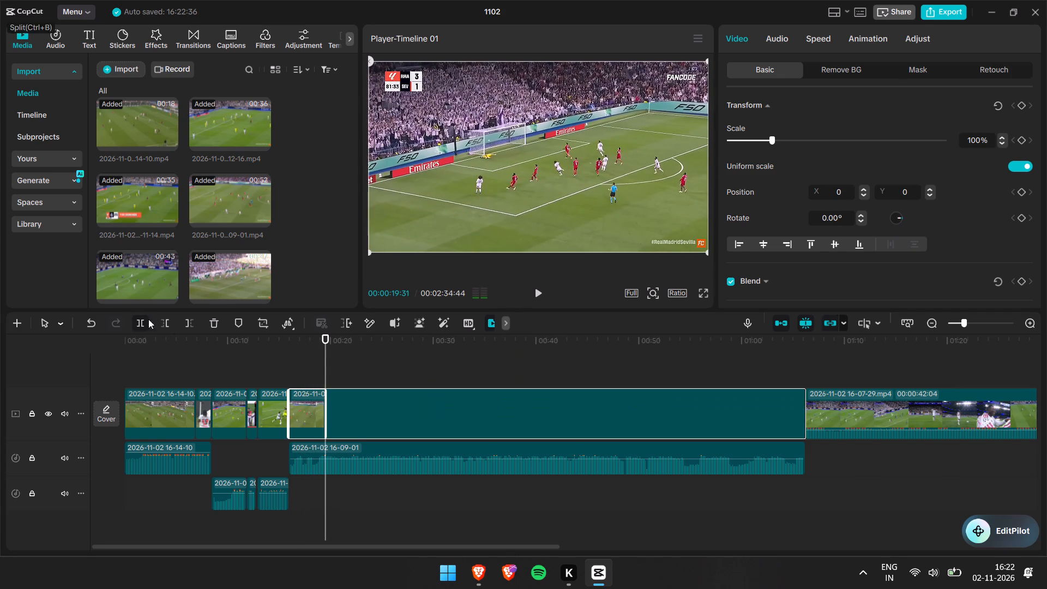
pyautogui.press('space')
pyautogui.moveTo(333, 362); pyautogui.dragTo(402, 369)
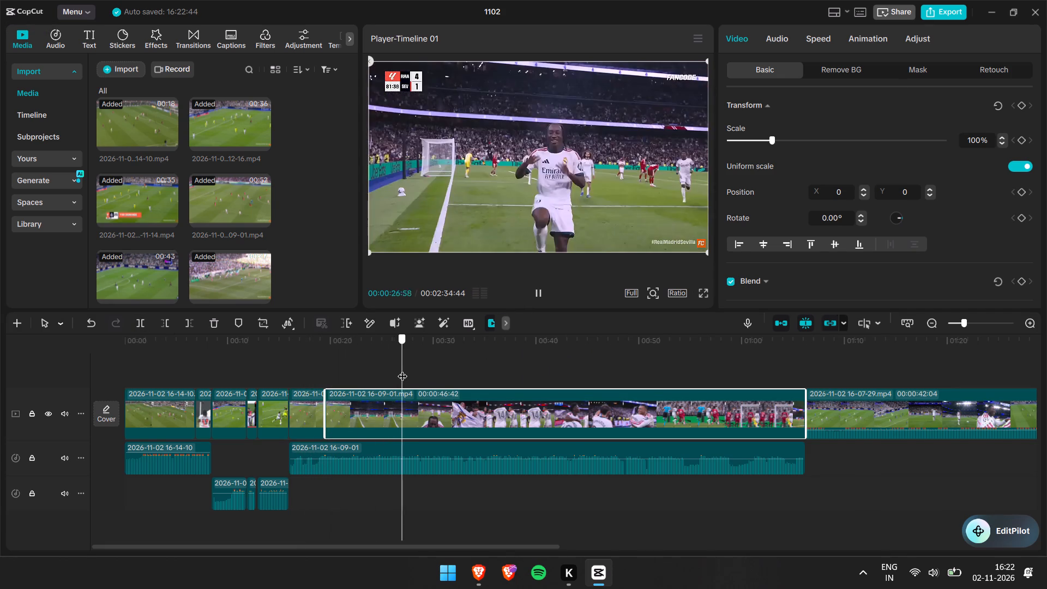
pyautogui.moveTo(402, 369); pyautogui.dragTo(395, 369)
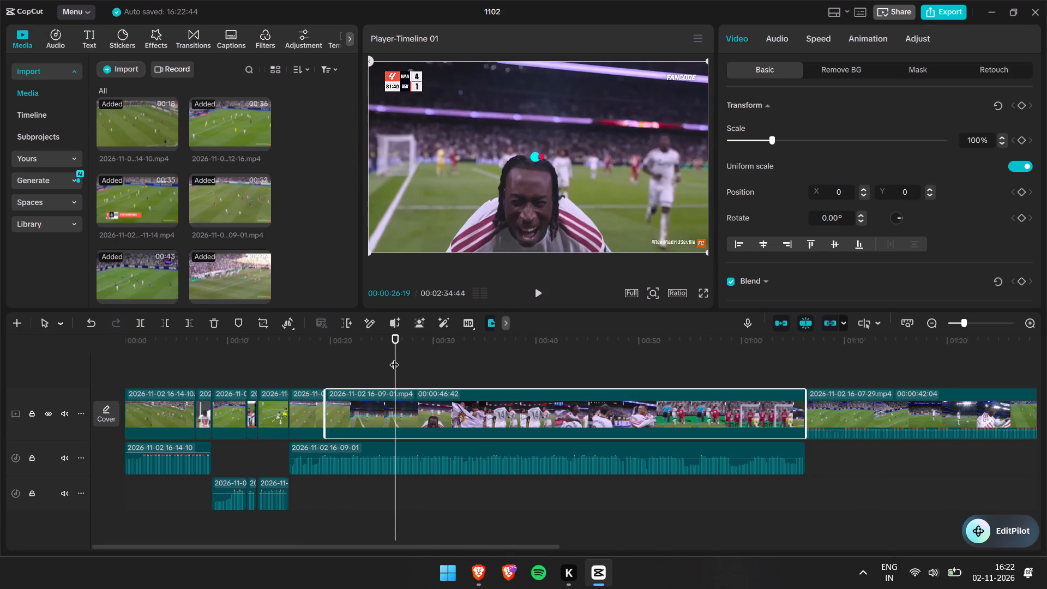
pyautogui.moveTo(395, 359); pyautogui.dragTo(384, 360)
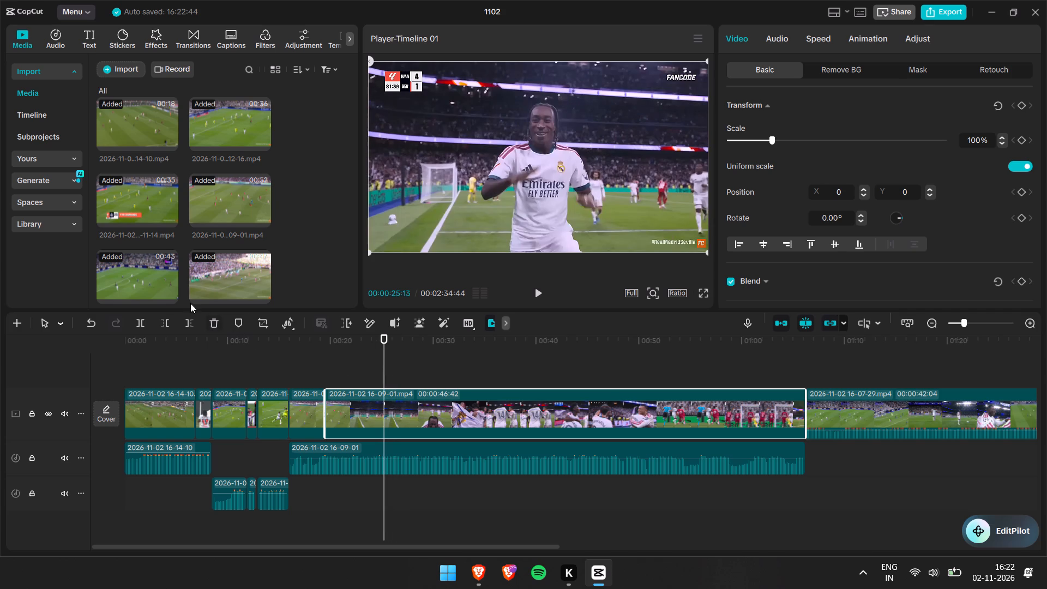
pyautogui.click(169, 323)
# Split the 16-09-01 video again at 00:00:20:55 and trim the last piece's start up to about 00:00:52, at the replayed shot.
pyautogui.press('space')
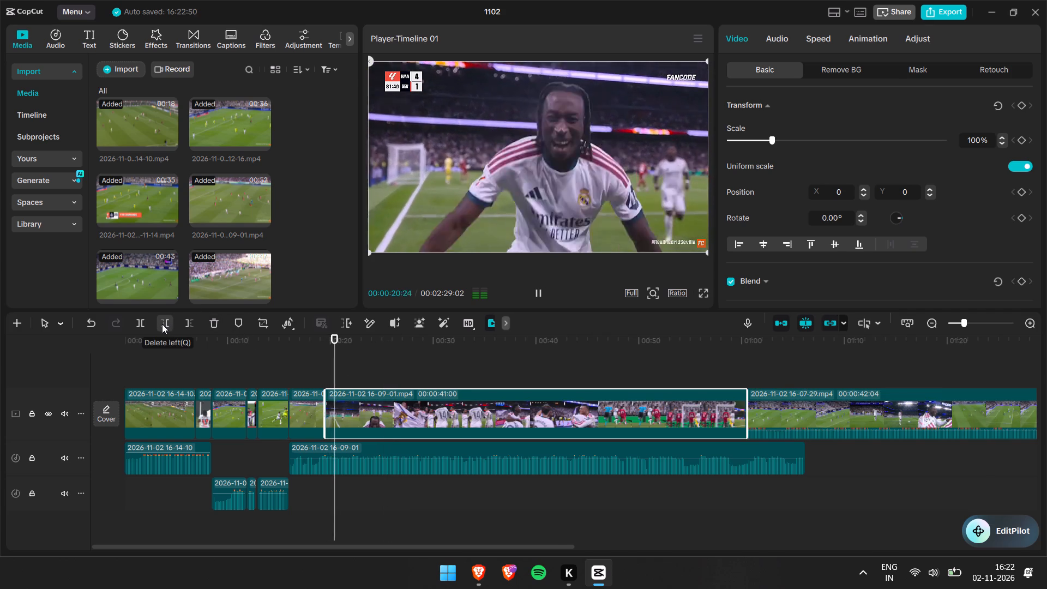
pyautogui.press('space')
pyautogui.press('space')
pyautogui.press('space')
pyautogui.click(139, 323)
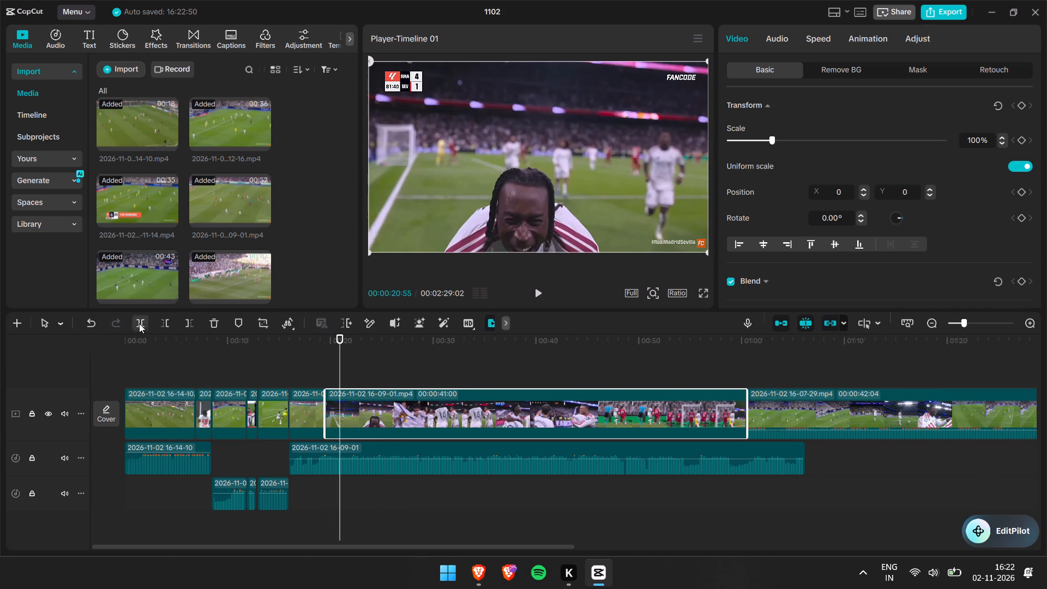
pyautogui.moveTo(344, 365); pyautogui.dragTo(450, 376)
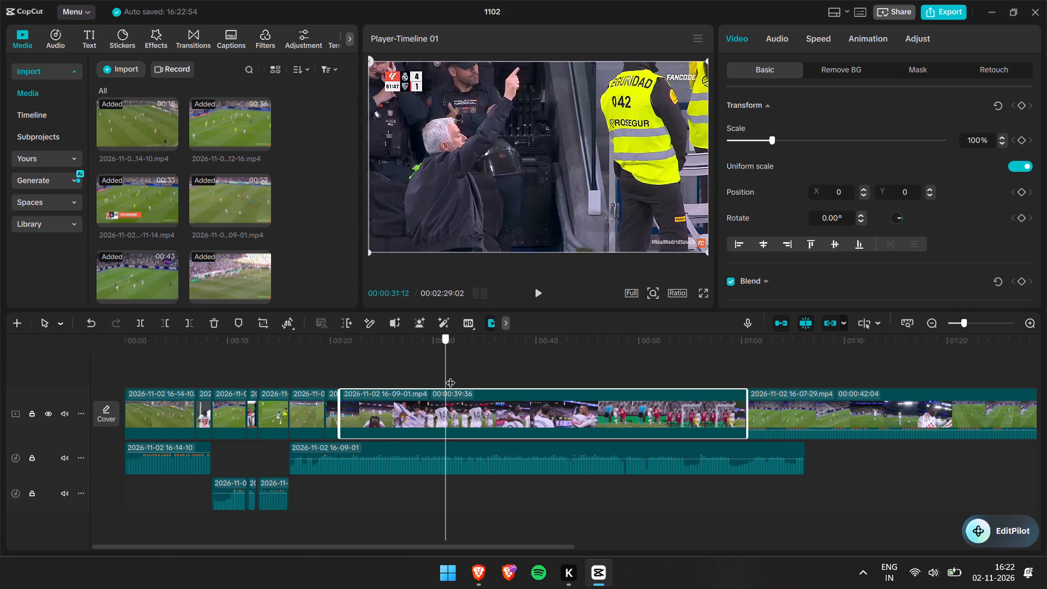
pyautogui.moveTo(450, 376); pyautogui.dragTo(624, 356)
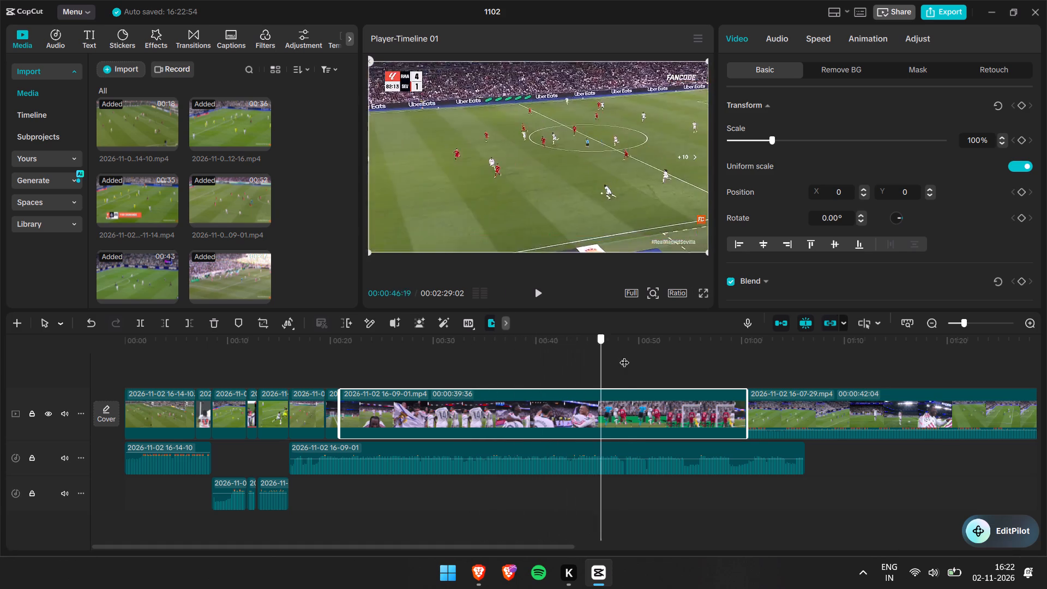
pyautogui.moveTo(624, 356); pyautogui.dragTo(652, 354)
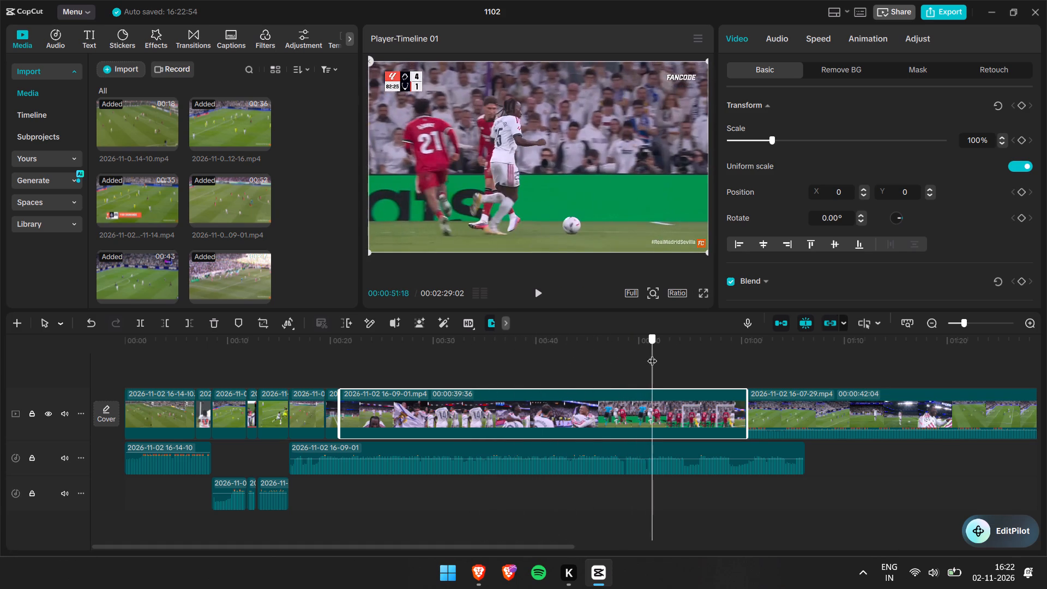
pyautogui.moveTo(652, 354); pyautogui.dragTo(659, 359)
pyautogui.press('space')
pyautogui.press('space')
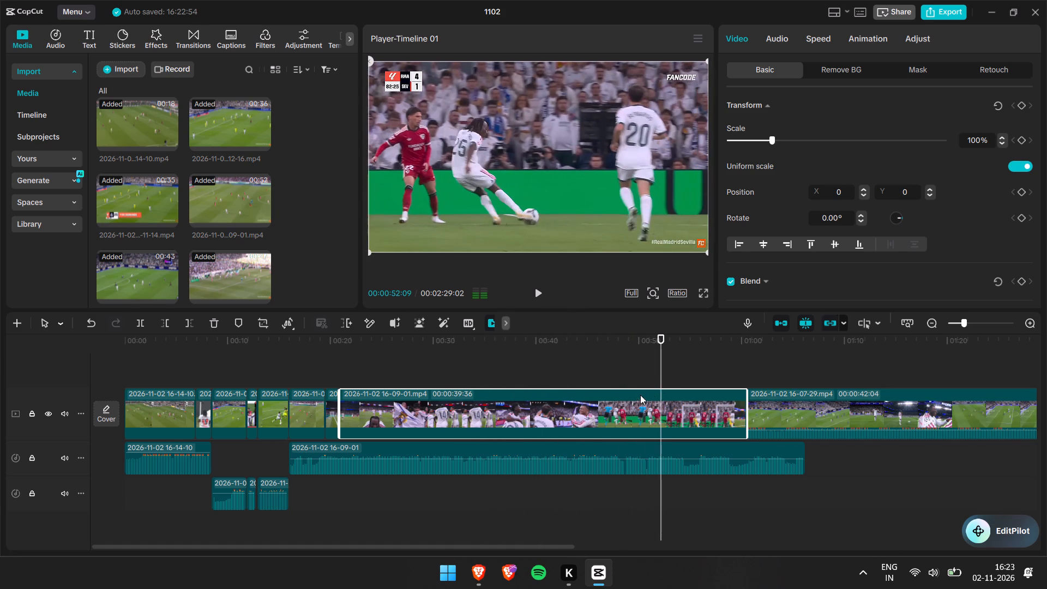
pyautogui.click(658, 374)
pyautogui.click(167, 327)
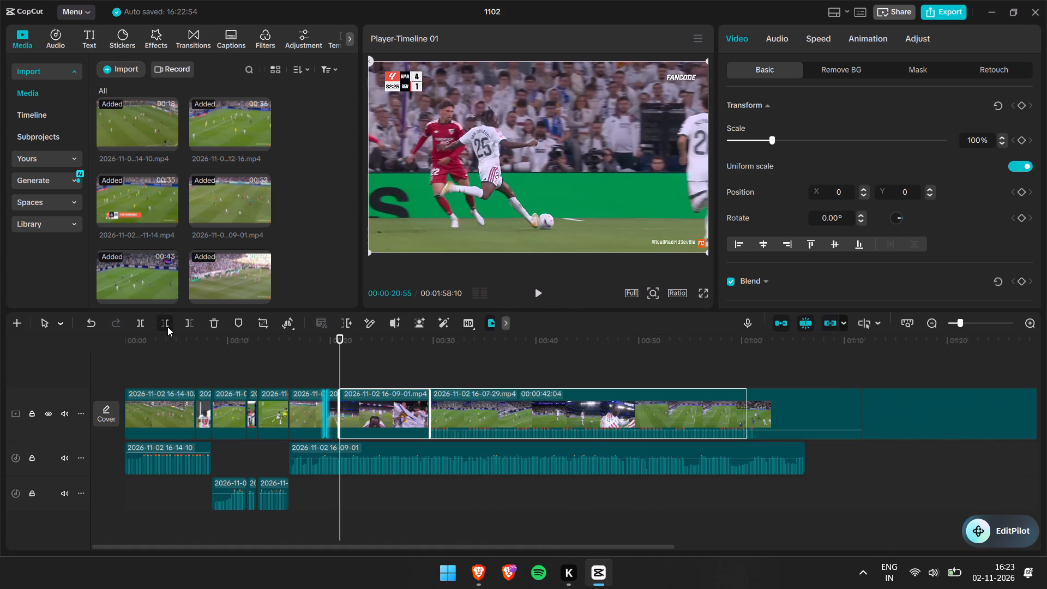
# Trim the ends of the last 16-09-01 video piece and the extracted 16-09-01 audio at 00:00:23:43.
pyautogui.press('space')
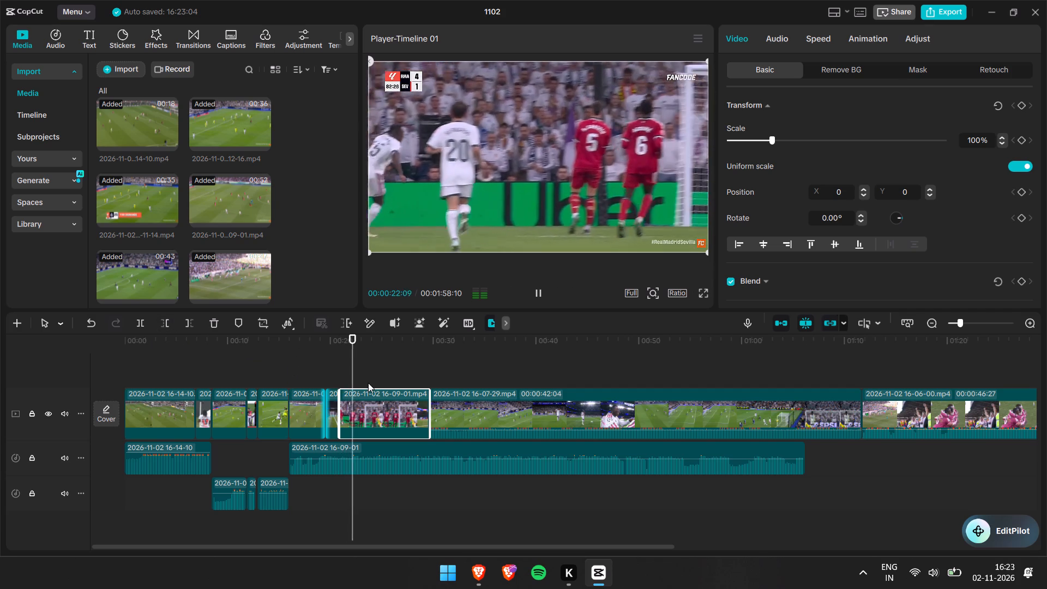
pyautogui.press('space')
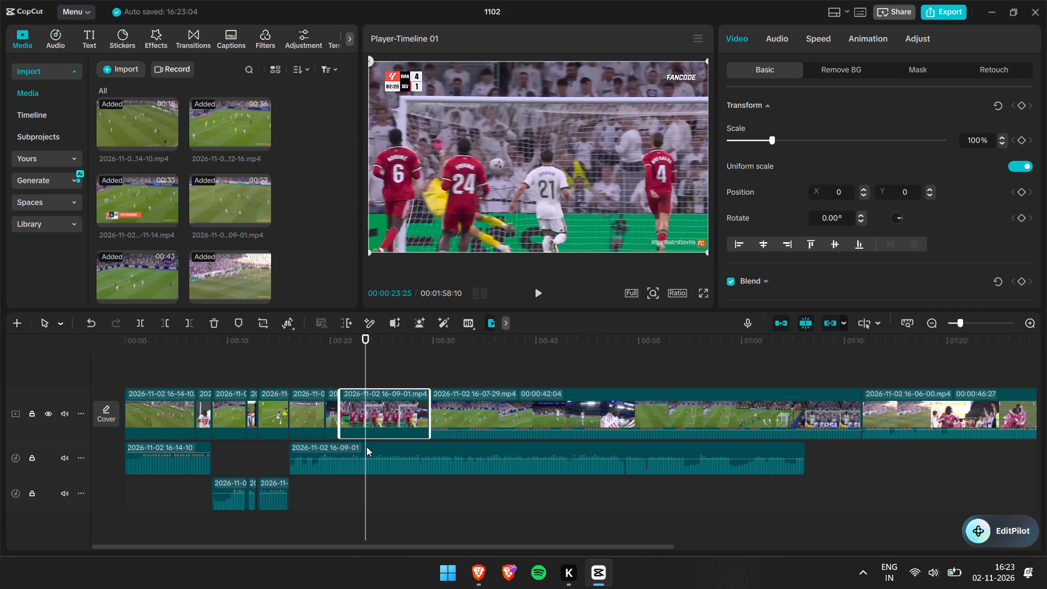
pyautogui.press('space')
pyautogui.press('space')
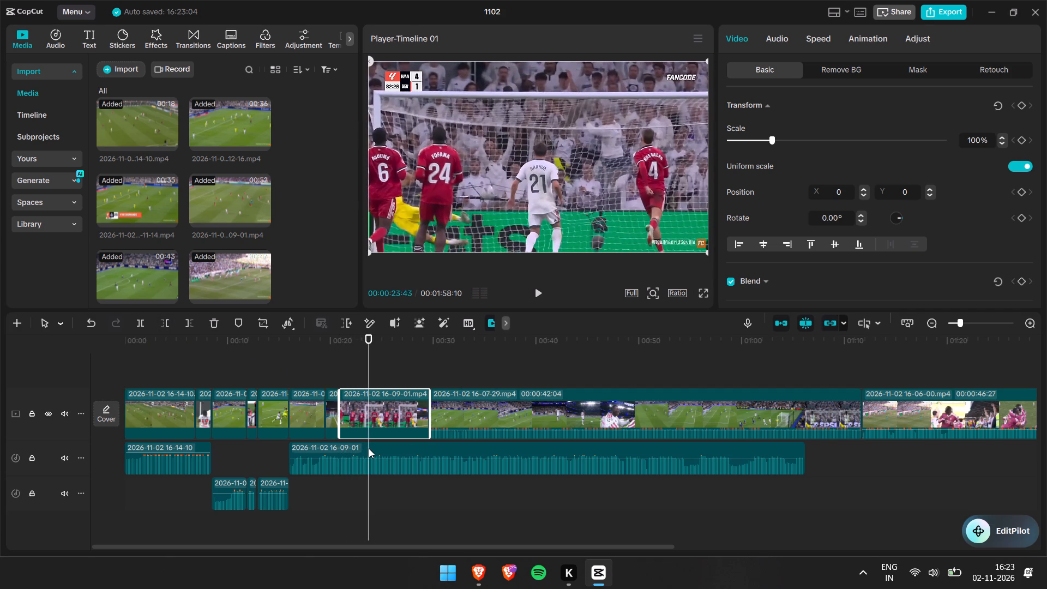
pyautogui.keyDown('ctrl'); pyautogui.click(368, 448); pyautogui.keyUp('ctrl')
pyautogui.click(192, 319)
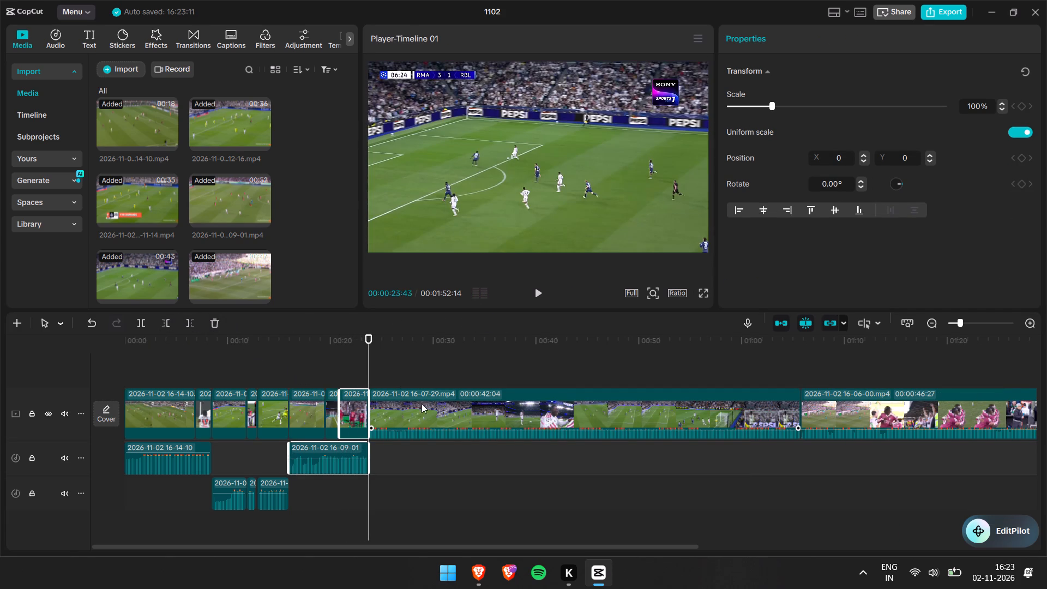
# Trim the start of the 16-07-29 video clip so that 00:00:39:53 of it remains.
pyautogui.press('space')
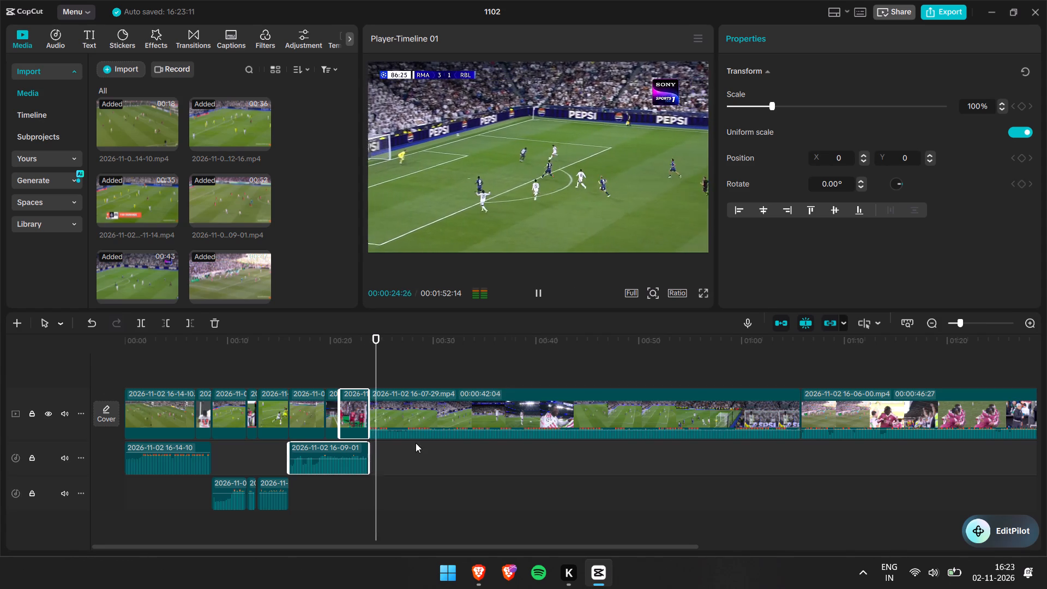
pyautogui.press('space')
pyautogui.click(425, 410)
pyautogui.press('space')
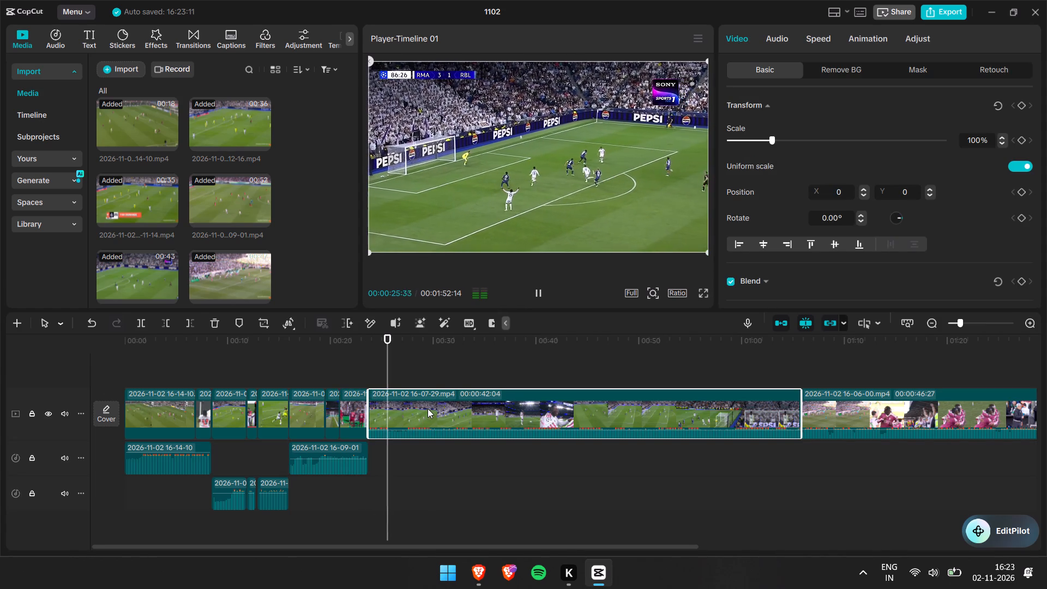
pyautogui.press('space')
pyautogui.click(164, 322)
# Extract the 16-07-29 clip's audio onto the audio track.
pyautogui.press('space')
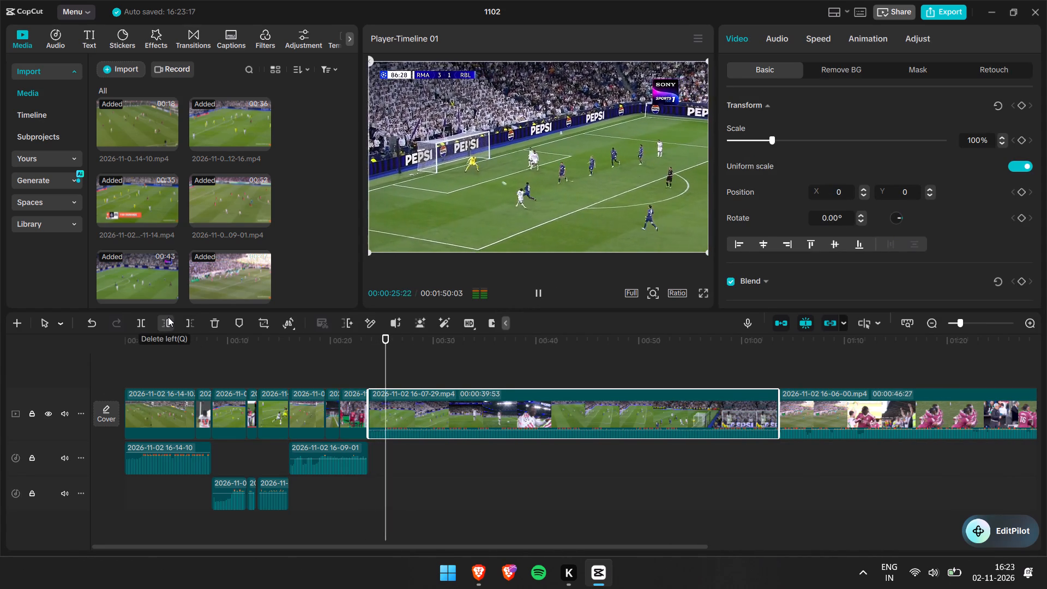
pyautogui.press('space')
pyautogui.rightClick(411, 408)
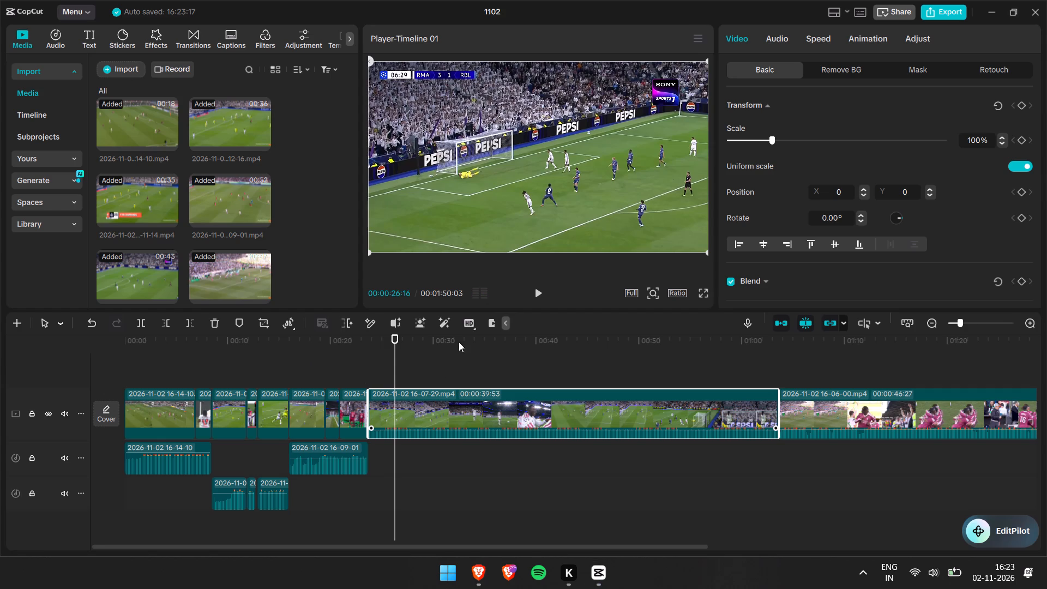
pyautogui.click(482, 263)
# Split the 16-07-29 video clip at 00:00:26:31 and trim the second piece's start so that 00:00:30:55 remains.
pyautogui.press('space')
pyautogui.press('space')
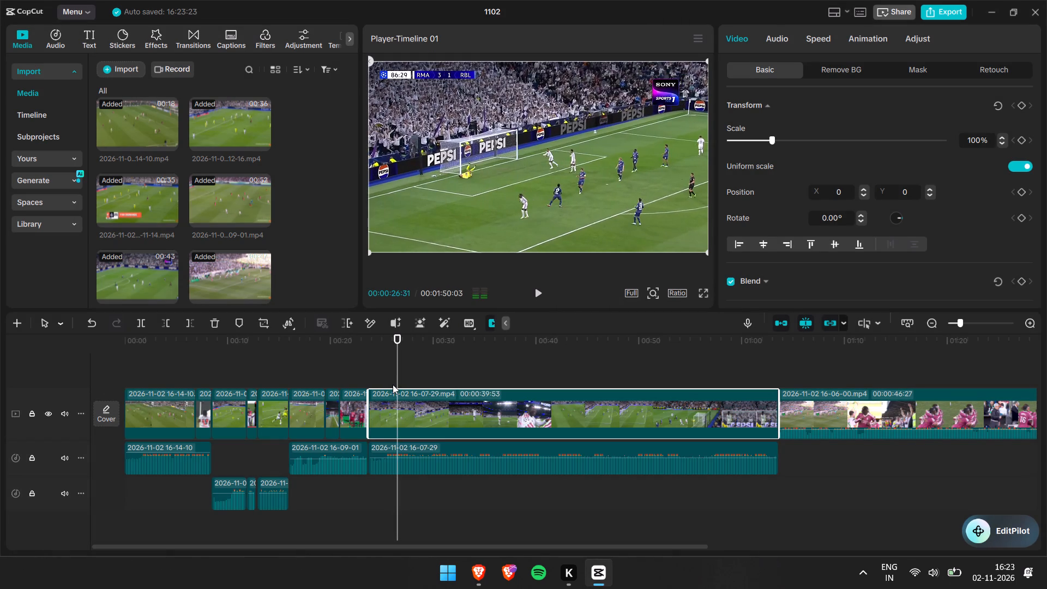
pyautogui.click(137, 322)
pyautogui.press('space')
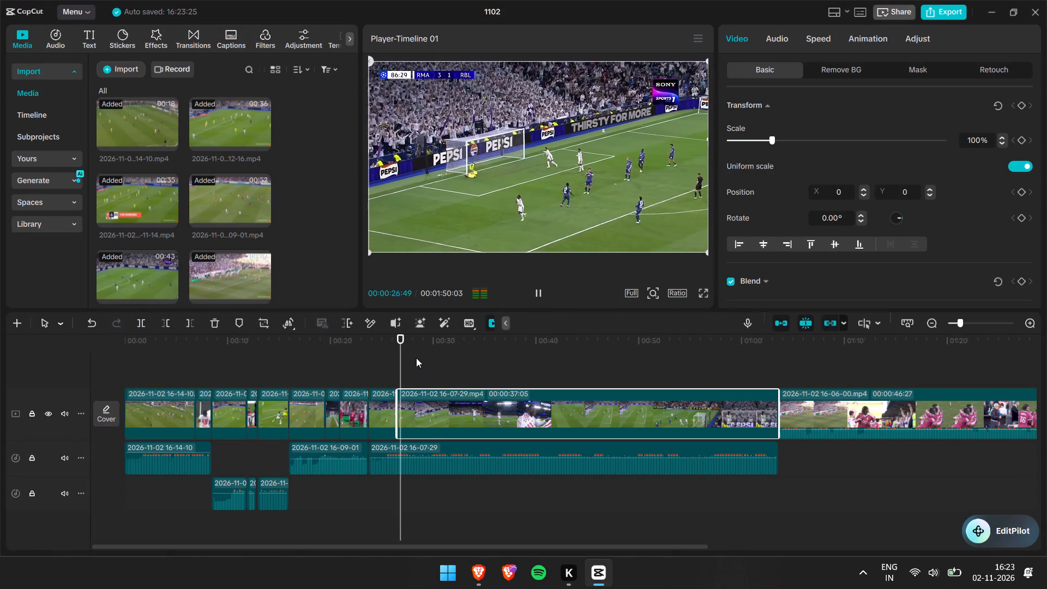
pyautogui.moveTo(408, 364); pyautogui.dragTo(433, 367)
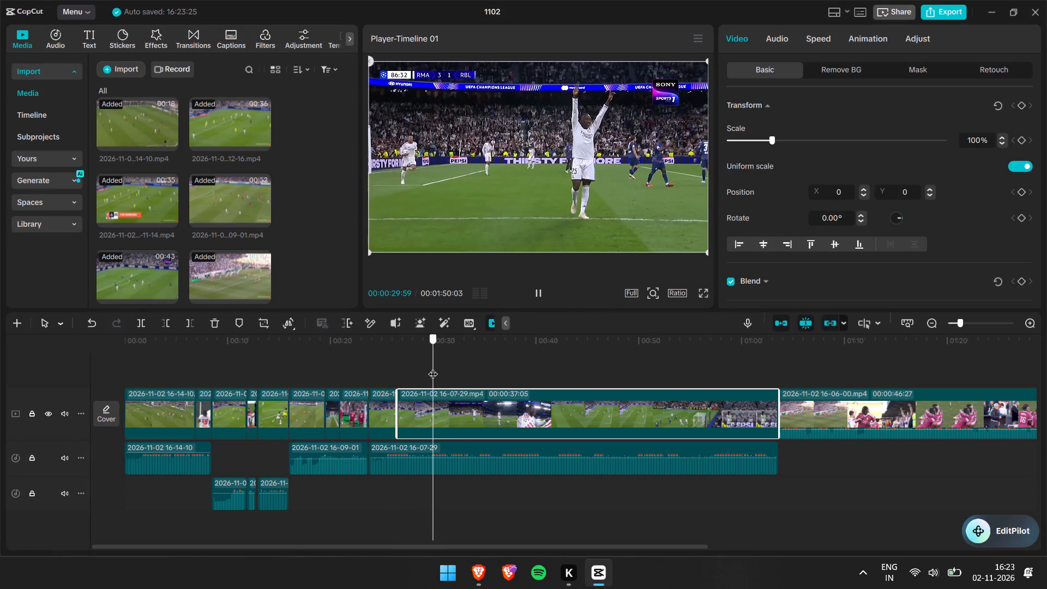
pyautogui.moveTo(433, 367); pyautogui.dragTo(464, 374)
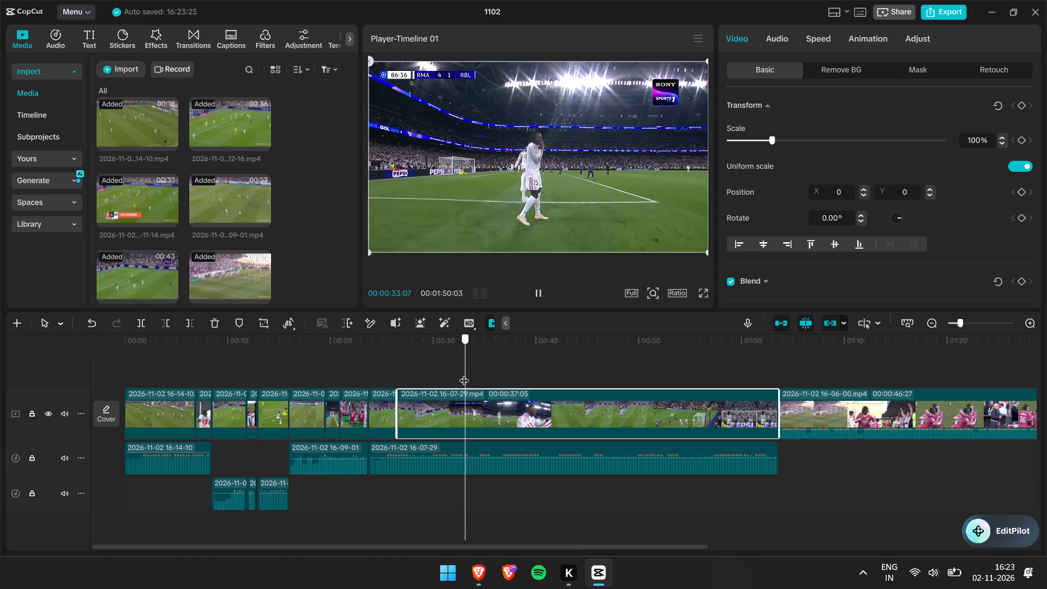
pyautogui.moveTo(464, 374); pyautogui.dragTo(461, 374)
pyautogui.click(165, 322)
# Split the 16-07-29 video clip at 00:00:27:53 and trim the following piece's start up to 00:00:48:45.
pyautogui.press('space')
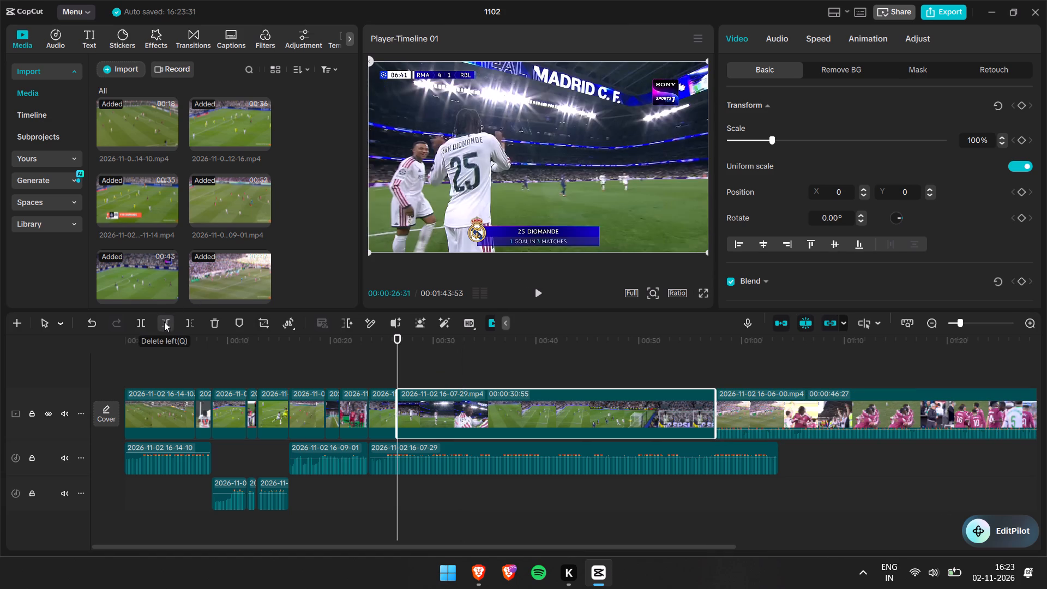
pyautogui.press('space')
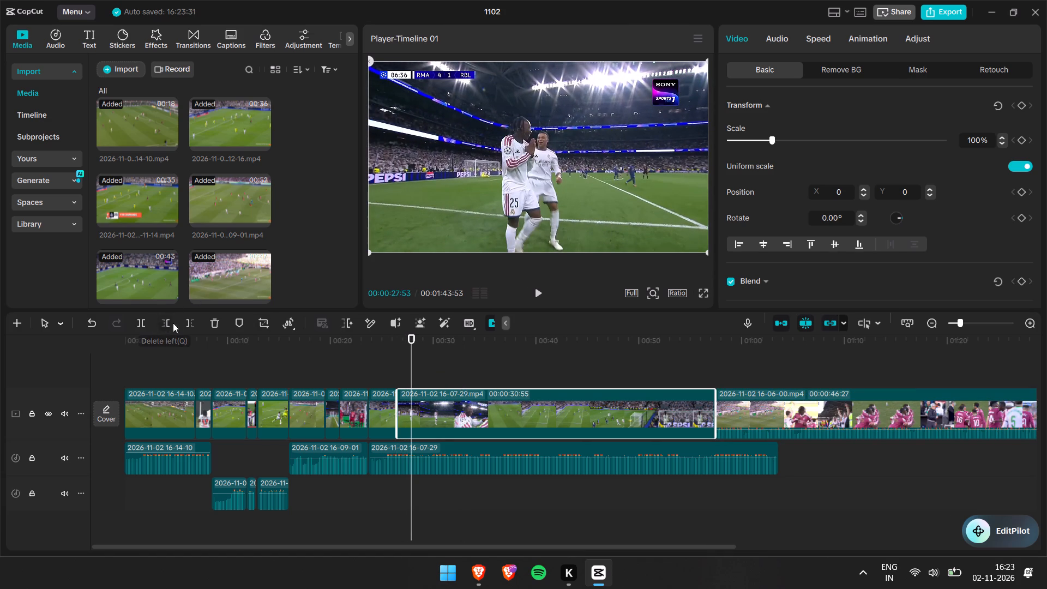
pyautogui.click(142, 320)
pyautogui.moveTo(416, 361); pyautogui.dragTo(470, 365)
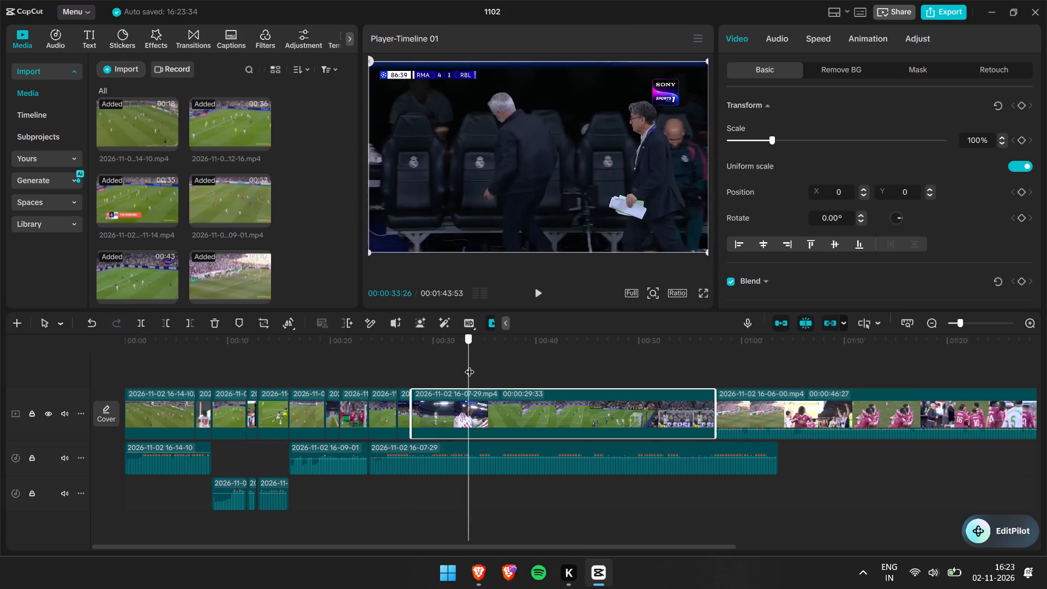
pyautogui.moveTo(470, 365); pyautogui.dragTo(567, 367)
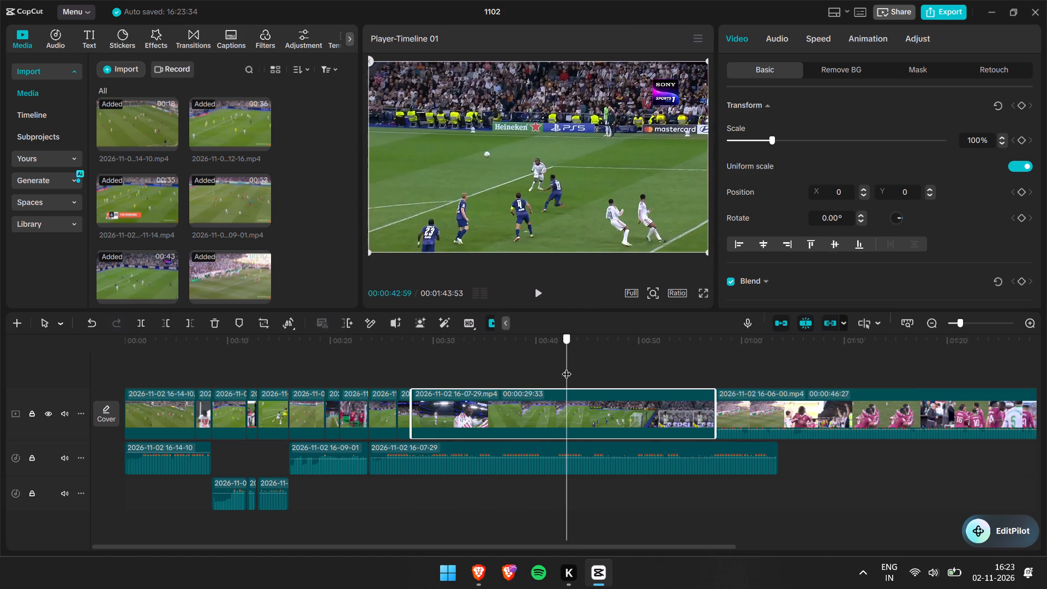
pyautogui.moveTo(567, 367); pyautogui.dragTo(611, 372)
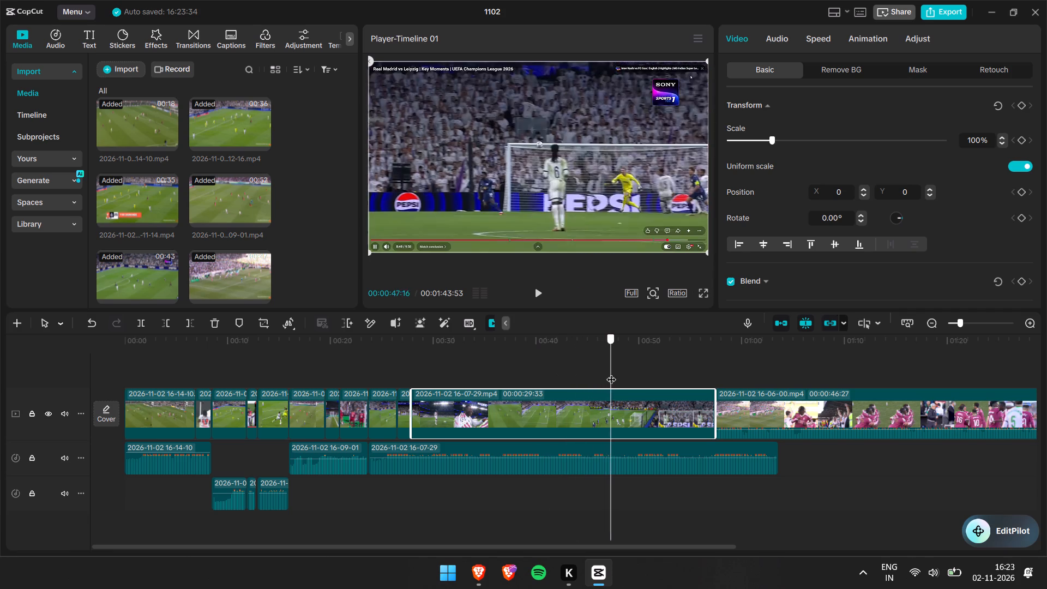
pyautogui.moveTo(611, 372); pyautogui.dragTo(623, 380)
pyautogui.press('space')
pyautogui.press('space')
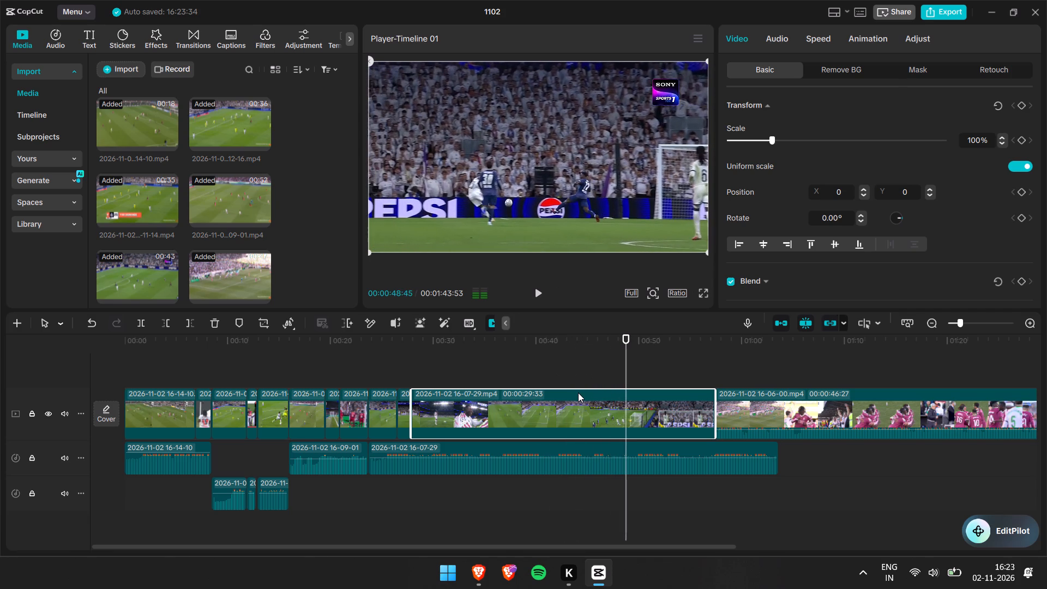
pyautogui.click(168, 324)
# Trim the end of the last 16-07-29 video piece at 00:00:30:25.
pyautogui.press('space')
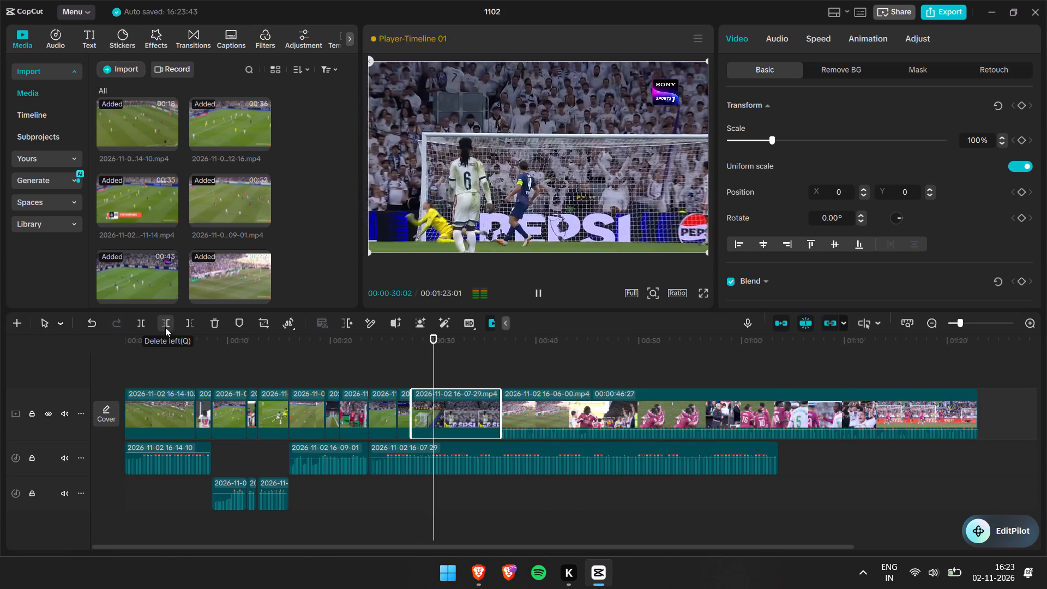
pyautogui.press('space')
pyautogui.click(191, 321)
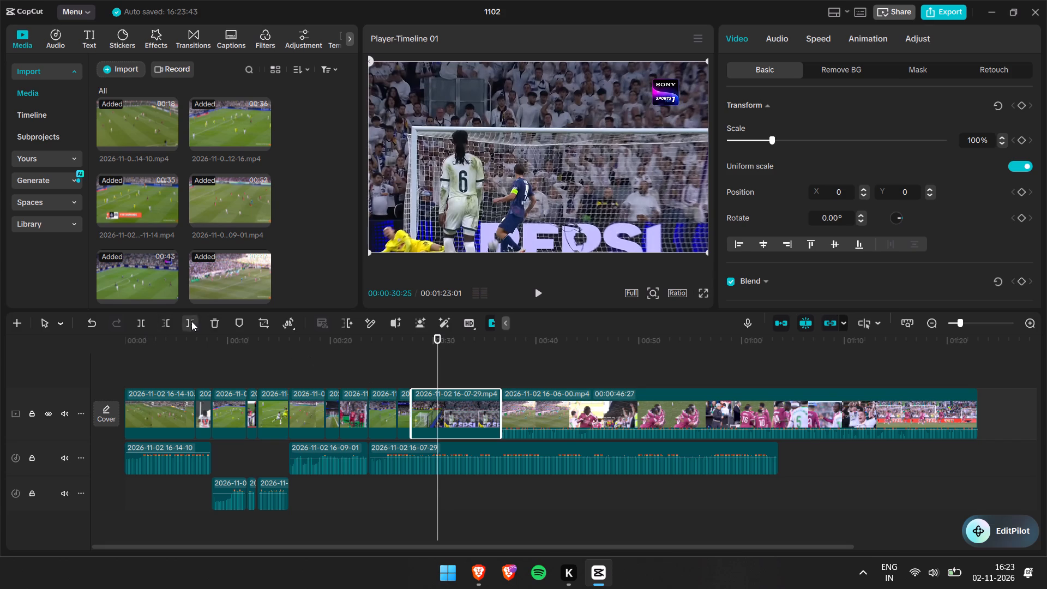
# Split the extracted 16-07-29 audio at 00:00:28:21, beneath the last 16-07-29 video piece.
pyautogui.moveTo(437, 365); pyautogui.dragTo(407, 364)
pyautogui.press('space')
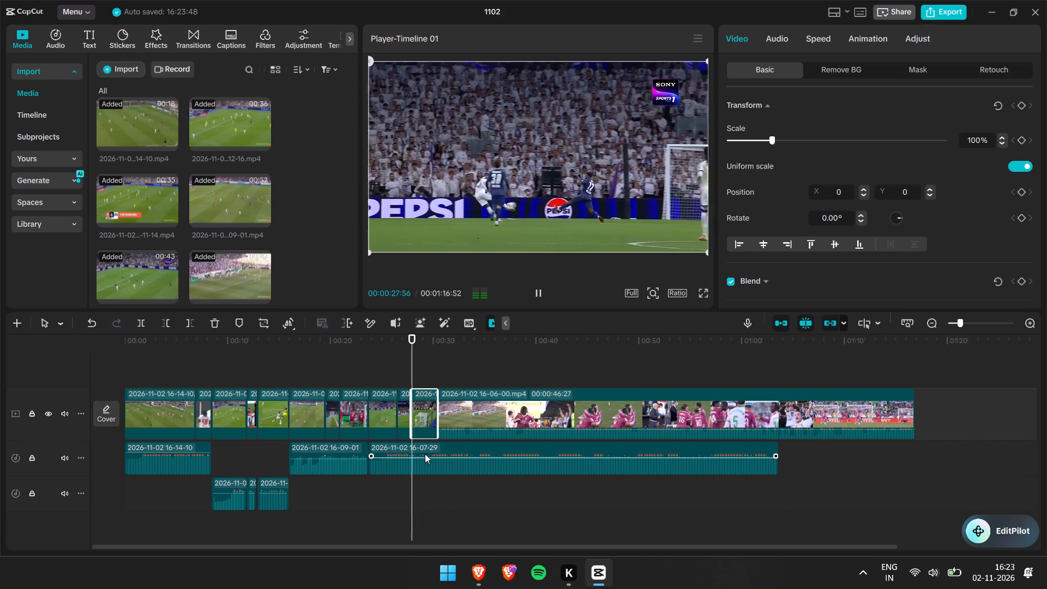
pyautogui.press('space')
pyautogui.click(427, 450)
pyautogui.click(140, 321)
# Trim the start of the second 16-07-29 audio piece up to 00:00:29:30 and move it against the end of the first piece.
pyautogui.press('space')
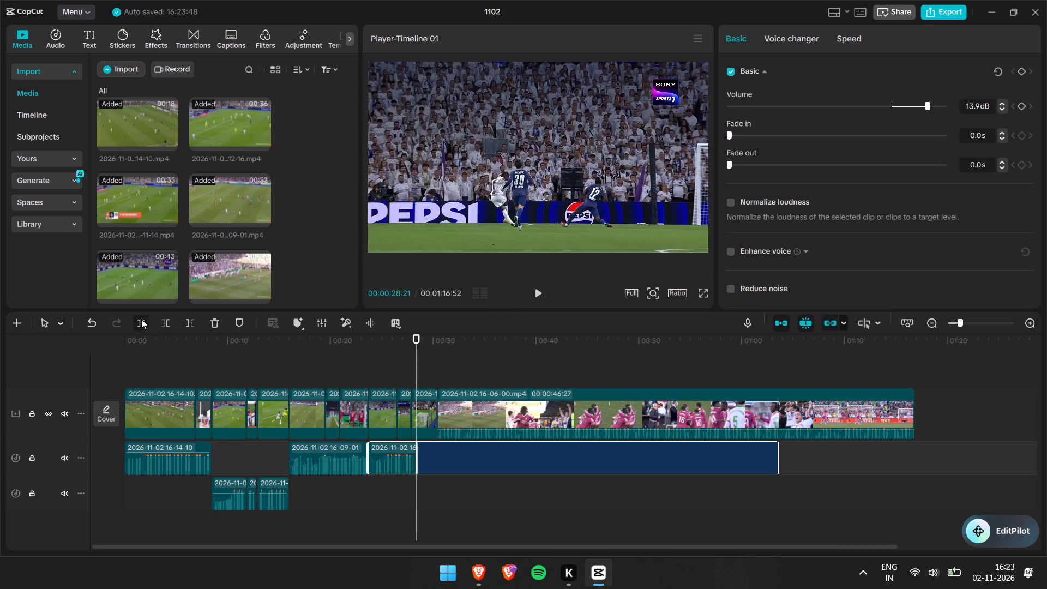
pyautogui.press('space')
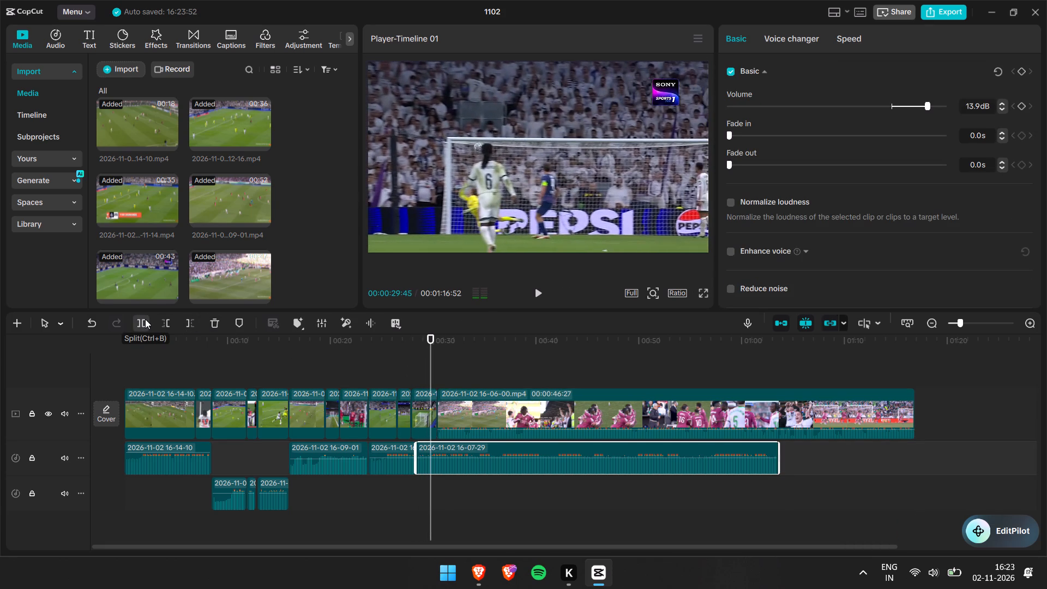
pyautogui.click(432, 368)
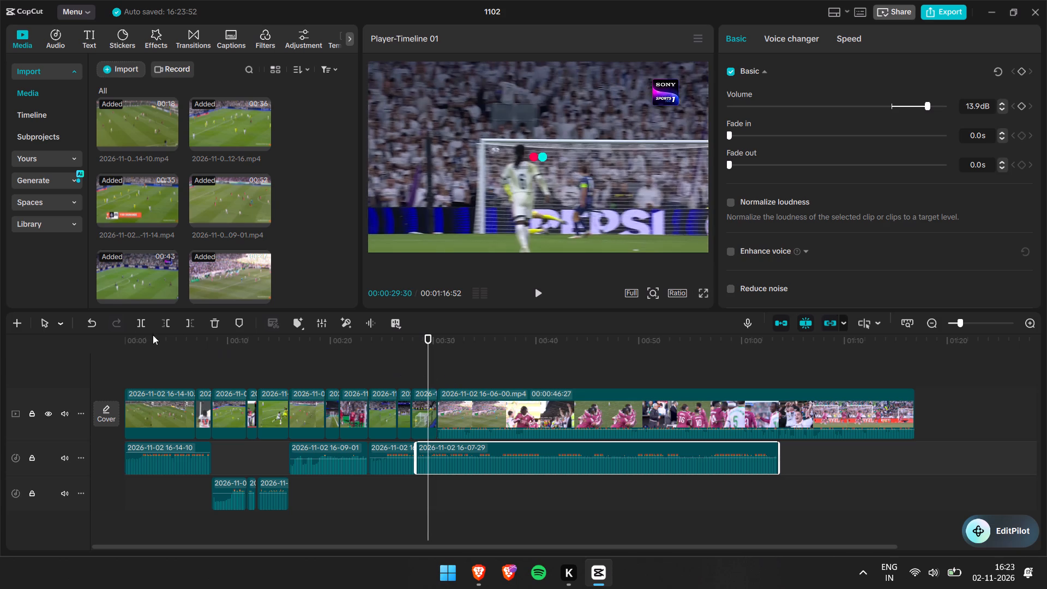
pyautogui.click(164, 320)
pyautogui.moveTo(449, 444); pyautogui.dragTo(435, 446)
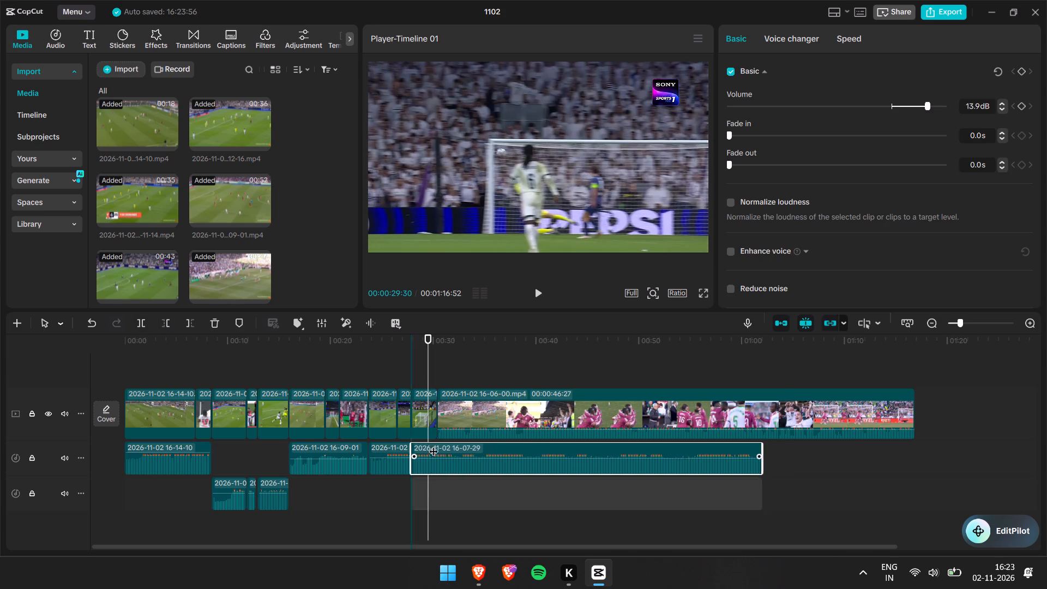
pyautogui.moveTo(444, 480); pyautogui.dragTo(449, 447)
# Trim the end of the last 16-07-29 audio piece at 00:00:30:25, level with the end of its video.
pyautogui.click(402, 359)
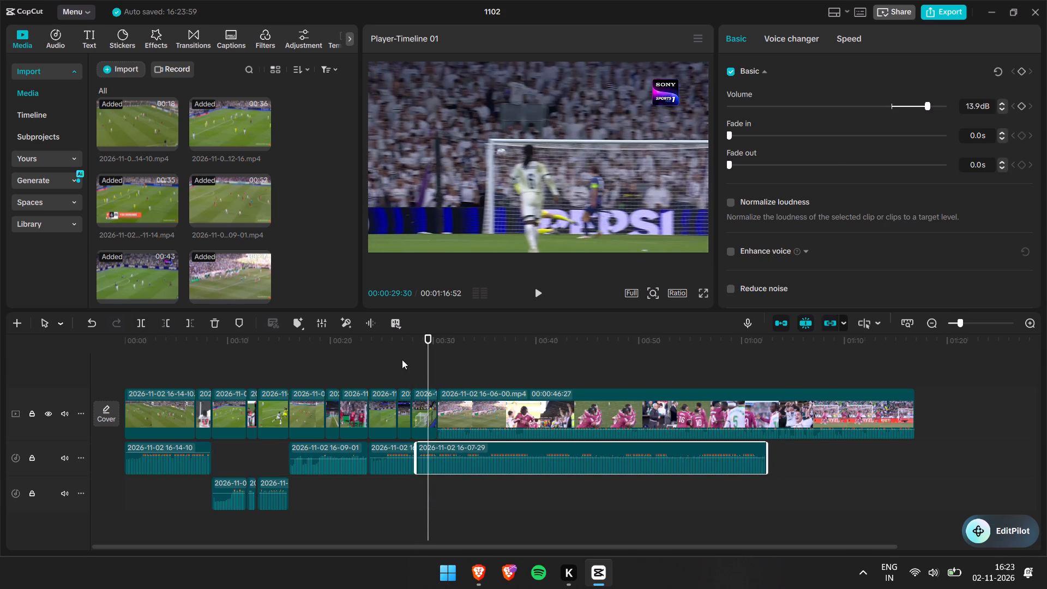
pyautogui.press('space')
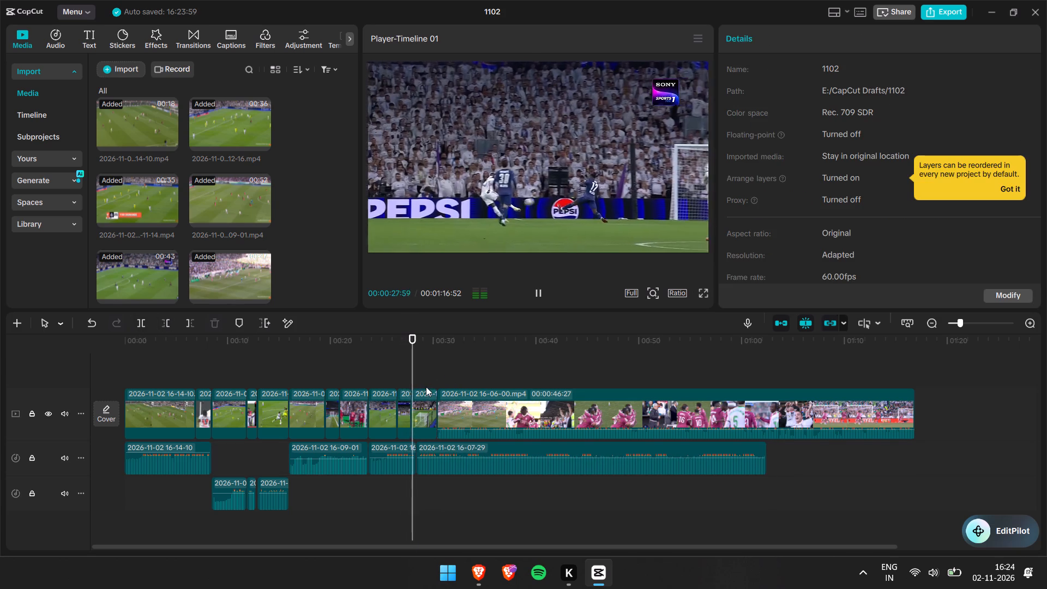
pyautogui.press('space')
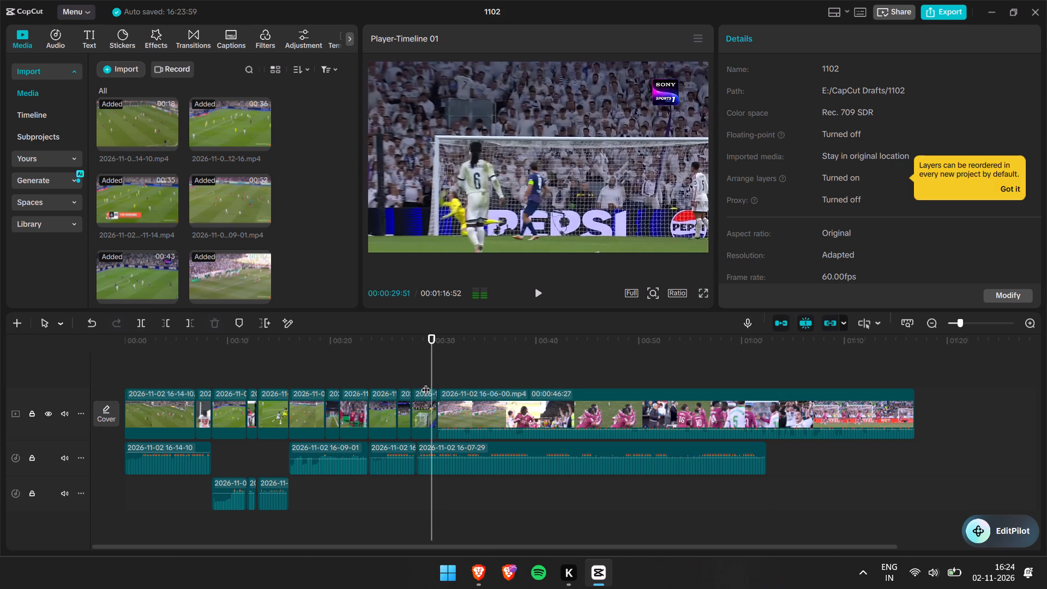
pyautogui.click(432, 372)
pyautogui.click(458, 444)
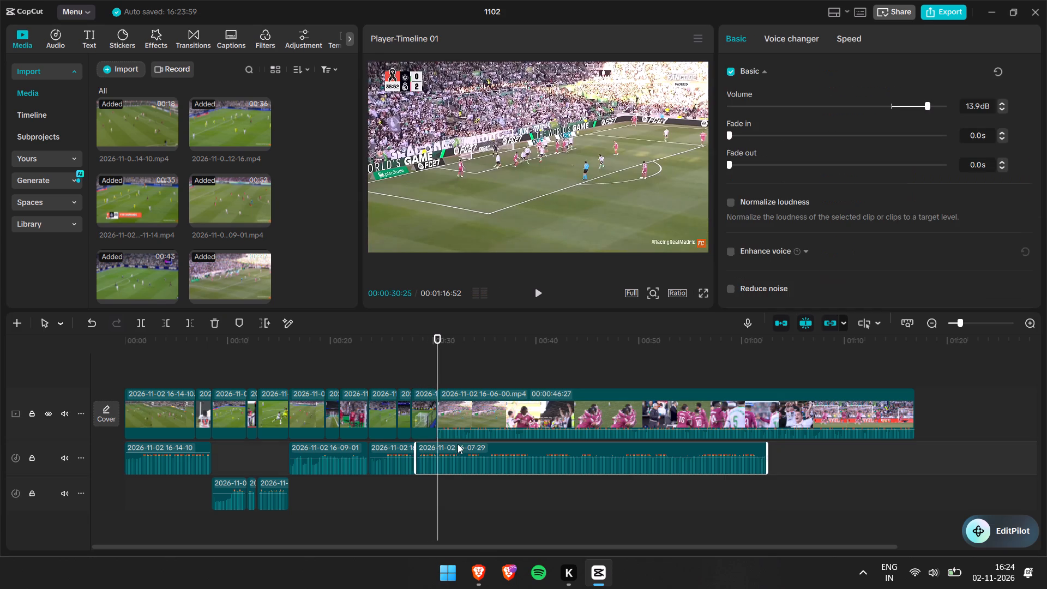
pyautogui.click(195, 323)
# Trim the start of the 16-06-00 video clip so that 00:00:45:58 of it remains.
pyautogui.press('space')
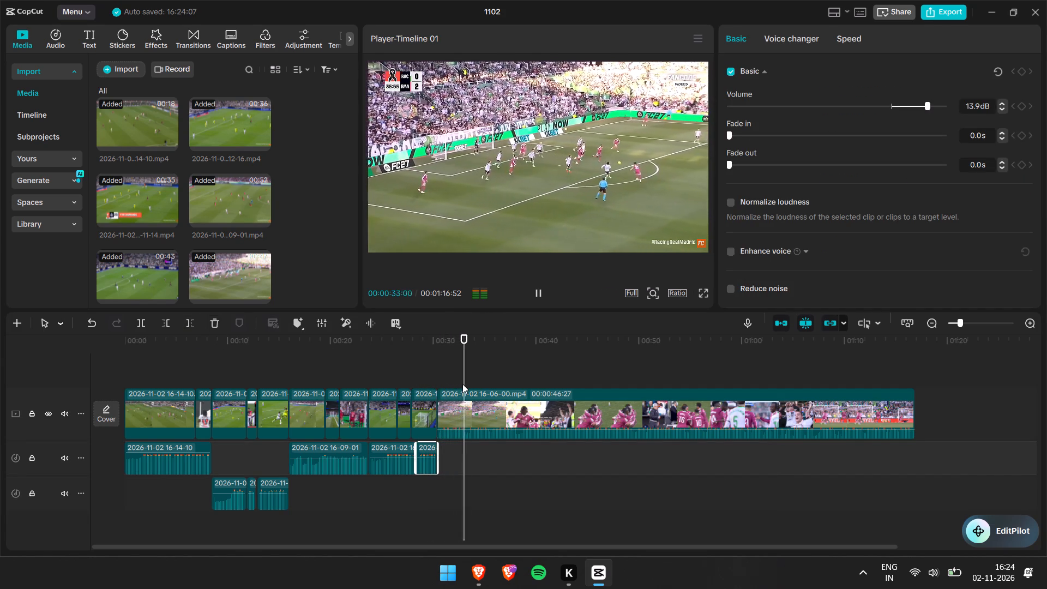
pyautogui.press('space')
pyautogui.click(523, 401)
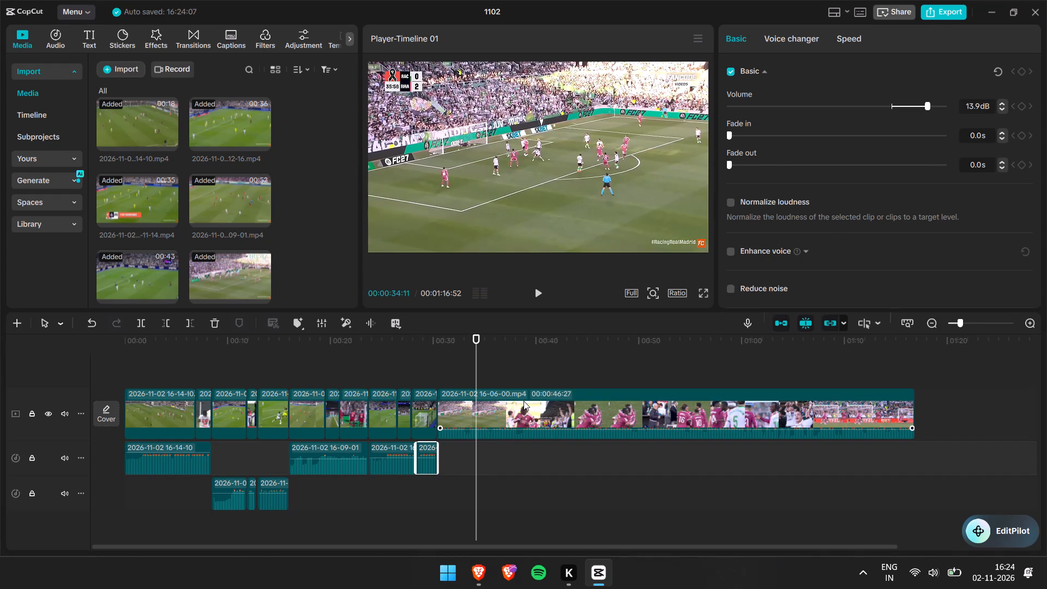
pyautogui.moveTo(473, 369); pyautogui.dragTo(437, 369)
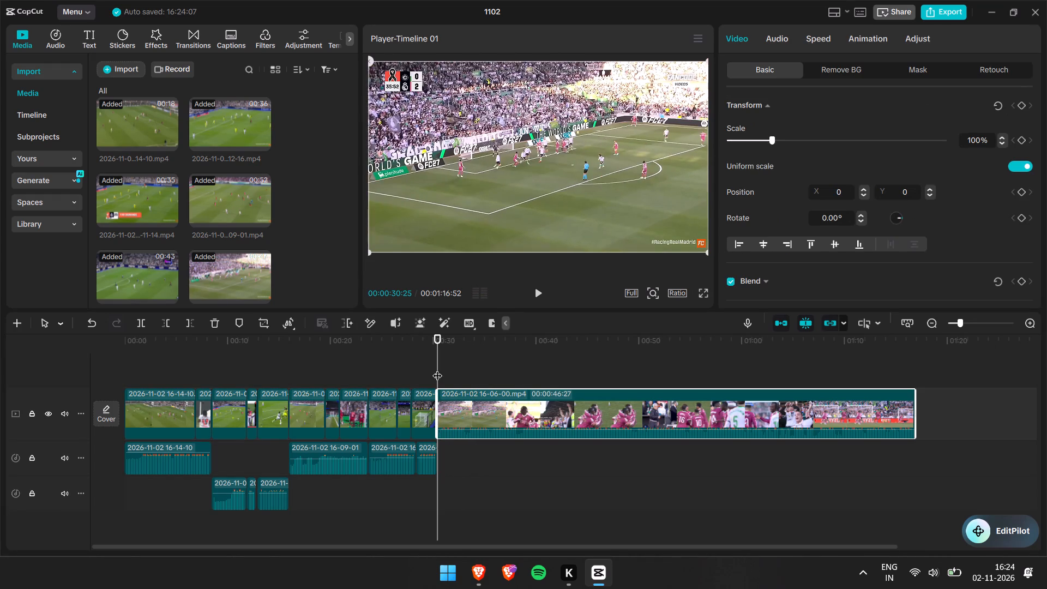
pyautogui.press('space')
pyautogui.press('space')
pyautogui.click(164, 321)
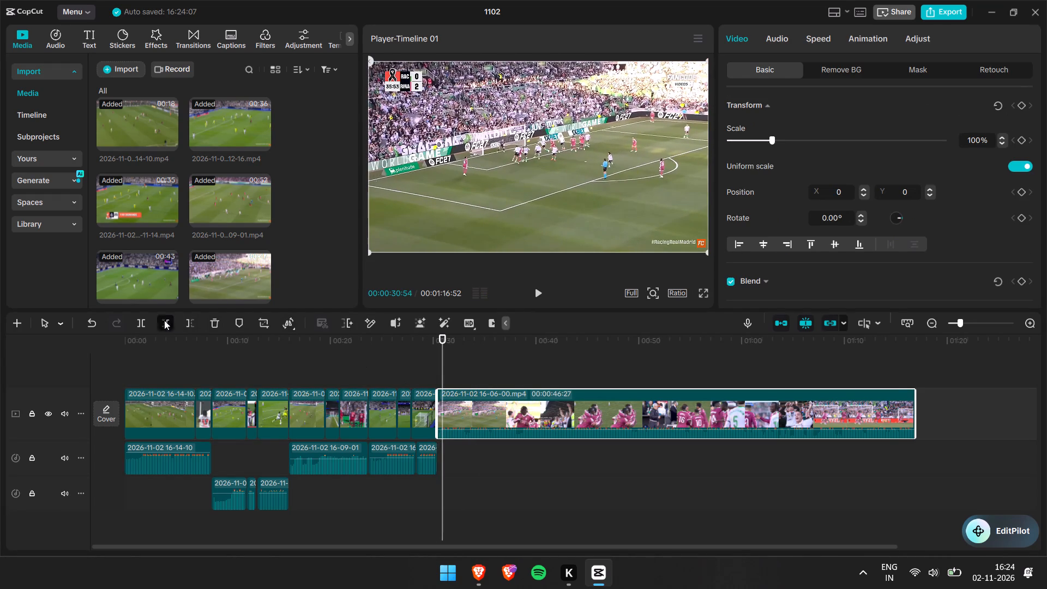
# Extract the 16-06-00 clip's audio onto the audio track.
pyautogui.click(476, 404)
pyautogui.rightClick(476, 404)
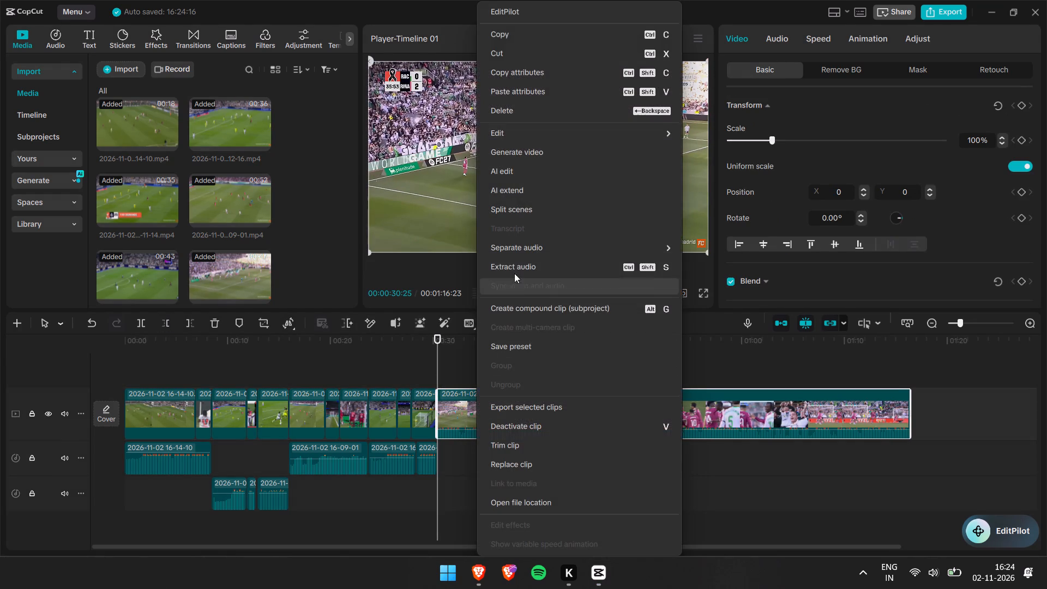
pyautogui.click(520, 265)
# Split the 16-06-00 video clip at 00:00:34:24 and trim the second piece's start so that 00:00:39:56 remains.
pyautogui.press('space')
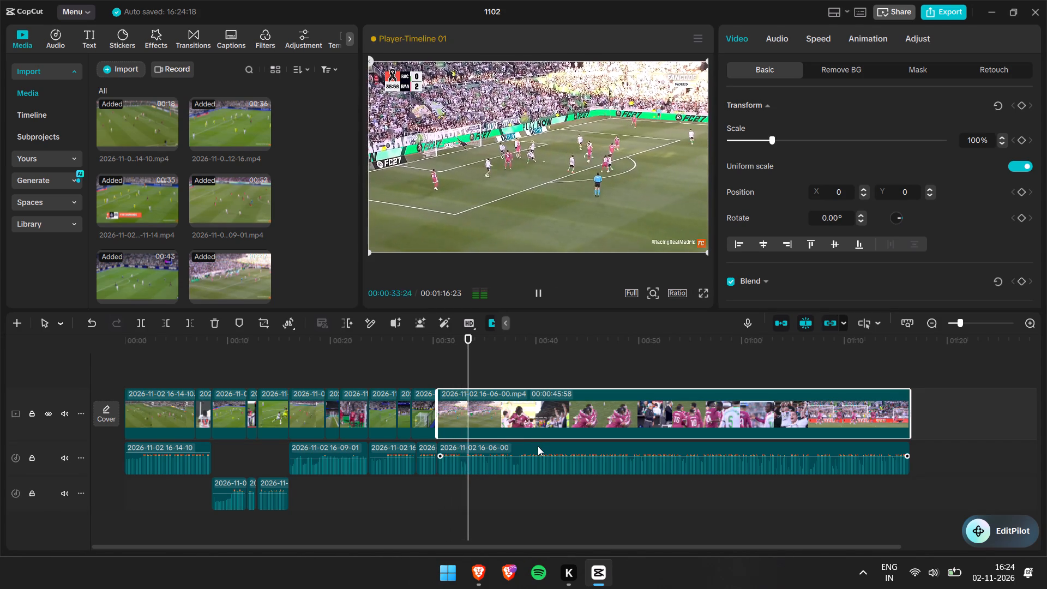
pyautogui.press('space')
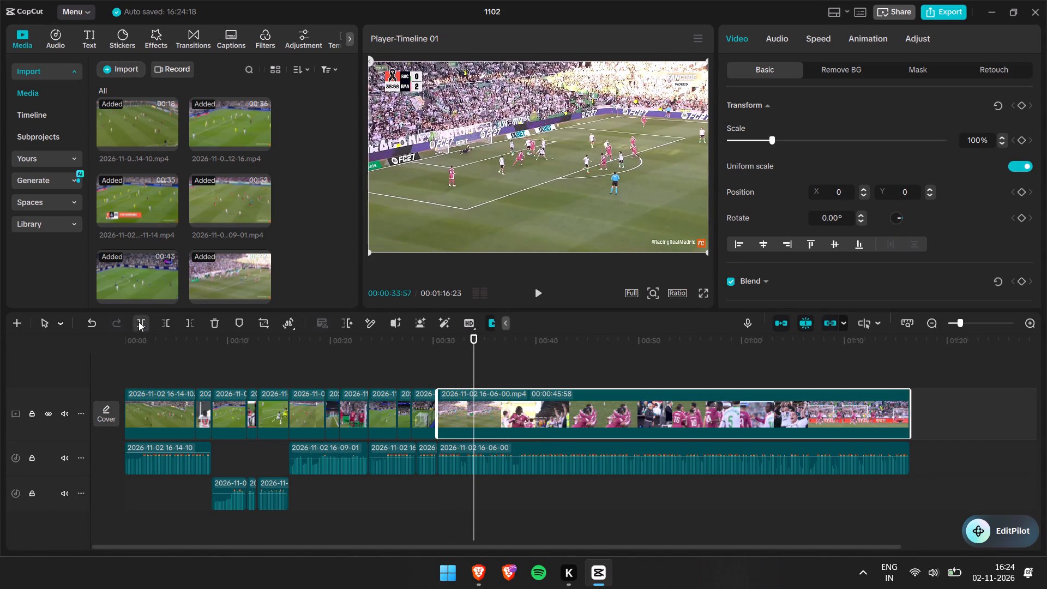
pyautogui.click(139, 323)
pyautogui.press('space')
pyautogui.press('space')
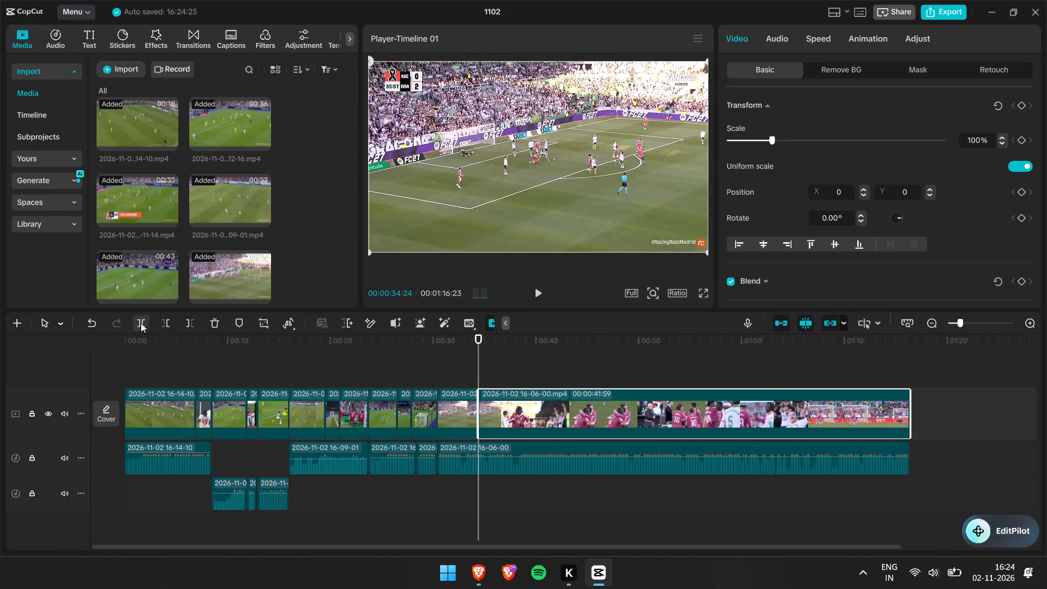
pyautogui.press('space')
pyautogui.moveTo(486, 370); pyautogui.dragTo(500, 370)
pyautogui.click(168, 324)
# Trim the second 16-06-00 video piece's start further so that 00:00:38:40 of it remains.
pyautogui.press('space')
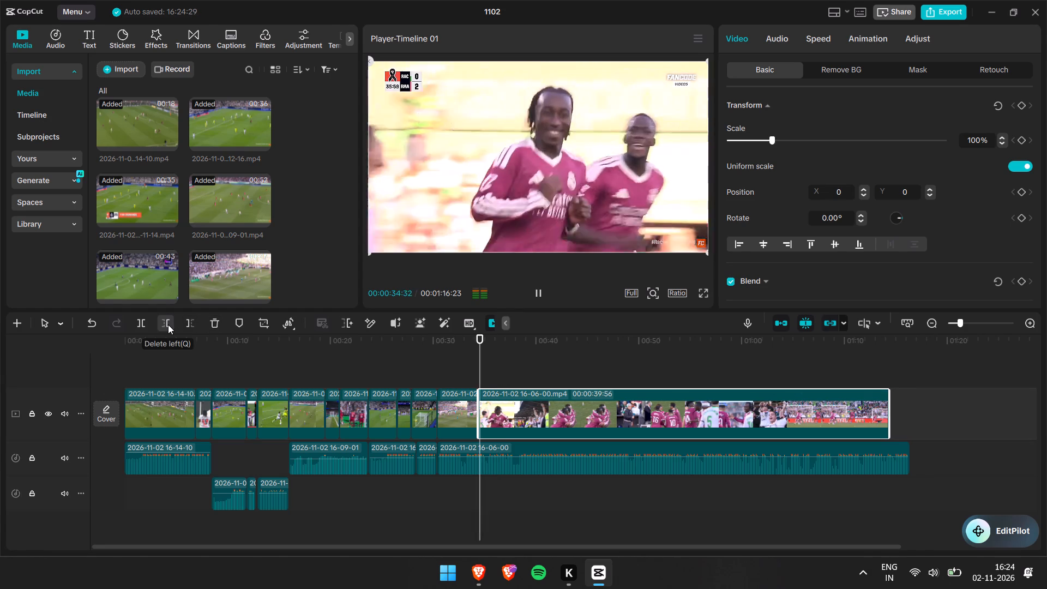
pyautogui.press('space')
pyautogui.press('space')
pyautogui.press('space')
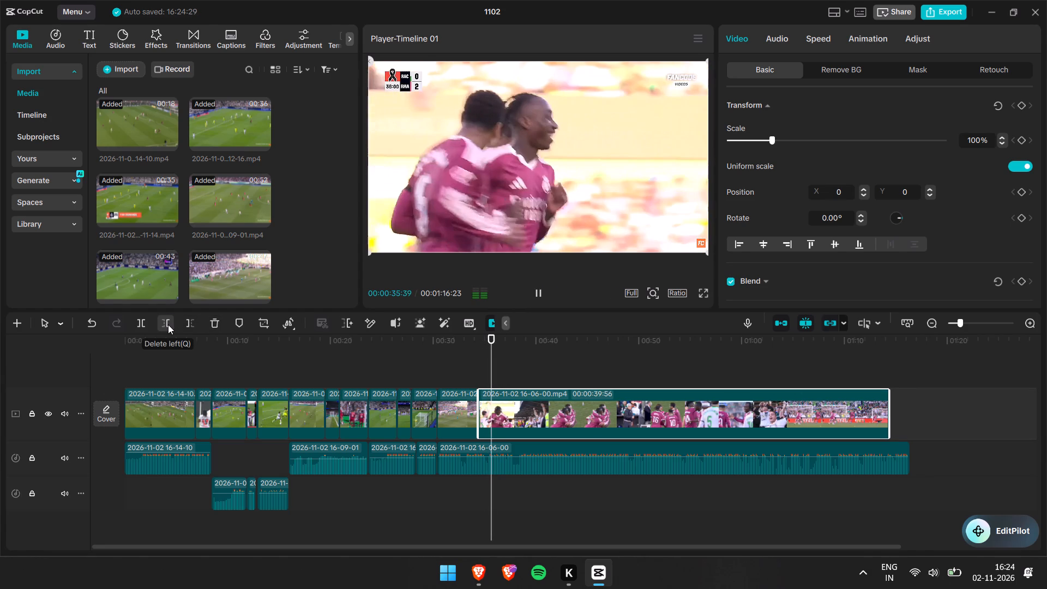
pyautogui.click(168, 324)
# Split the second 16-06-00 video piece at 00:00:35:33 and trim the following piece's start up to 00:01:04:34, at the goal replay.
pyautogui.press('space')
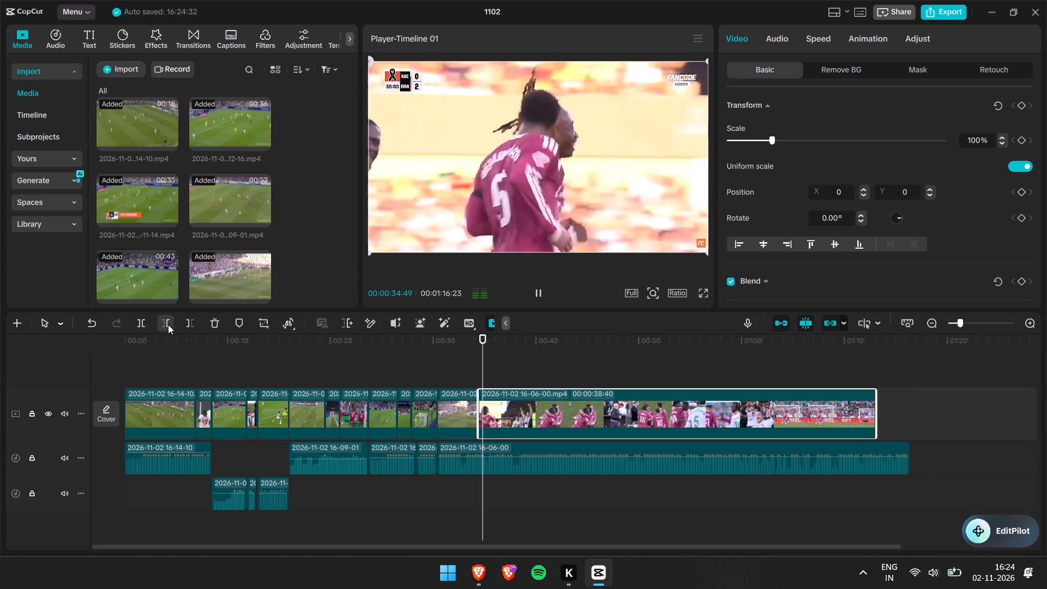
pyautogui.press('space')
pyautogui.press('space')
pyautogui.press('space')
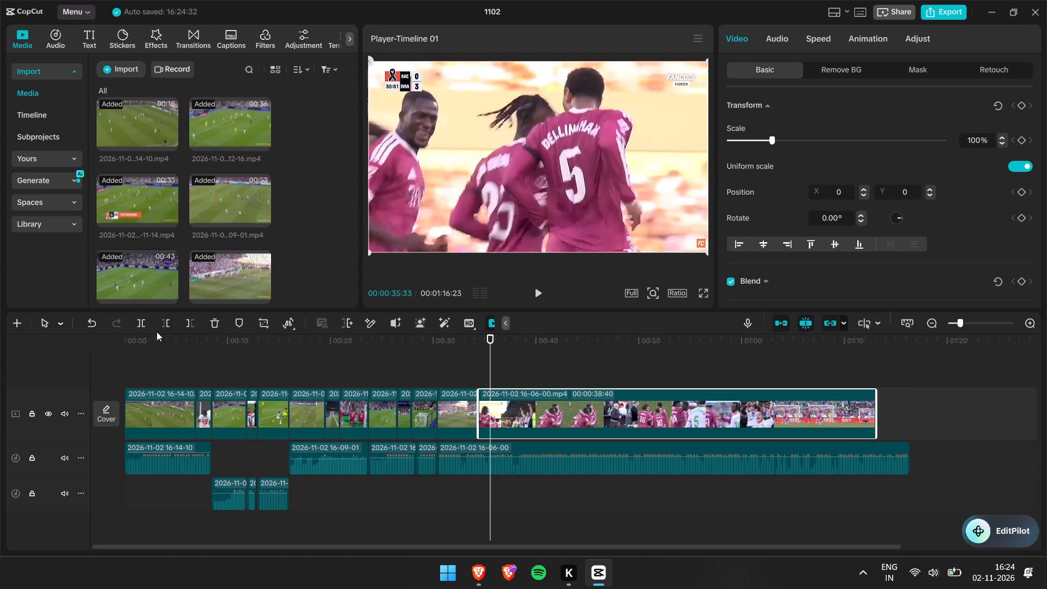
pyautogui.click(145, 323)
pyautogui.moveTo(486, 366); pyautogui.dragTo(593, 369)
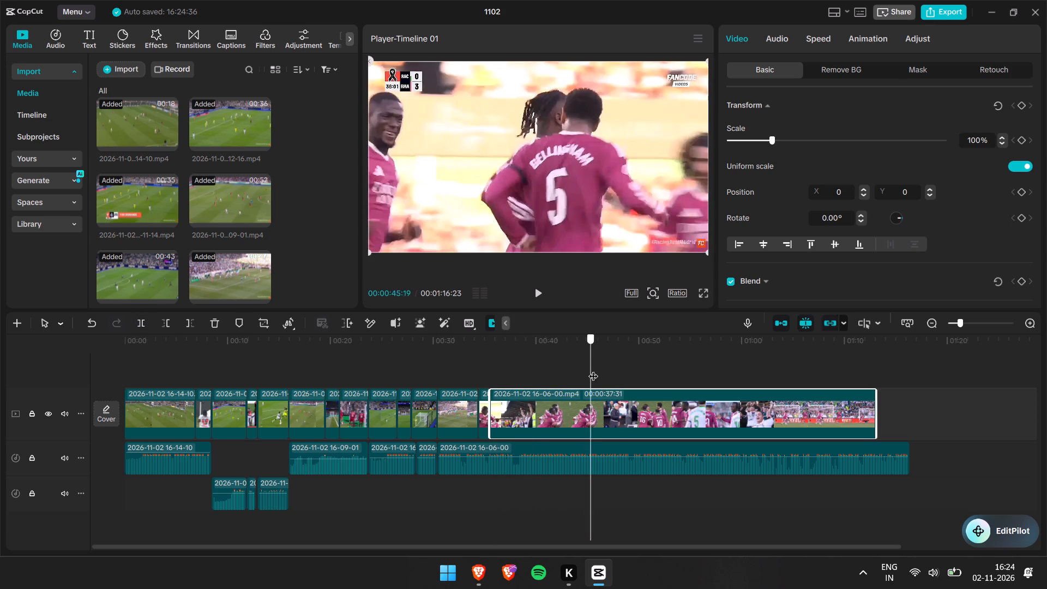
pyautogui.moveTo(593, 369); pyautogui.dragTo(721, 372)
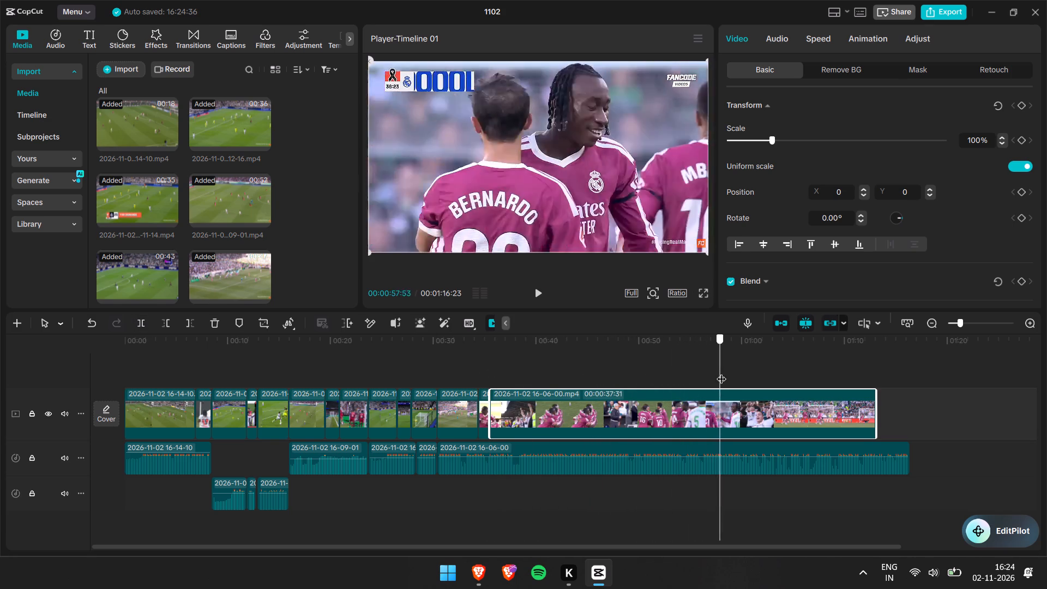
pyautogui.moveTo(721, 372); pyautogui.dragTo(774, 376)
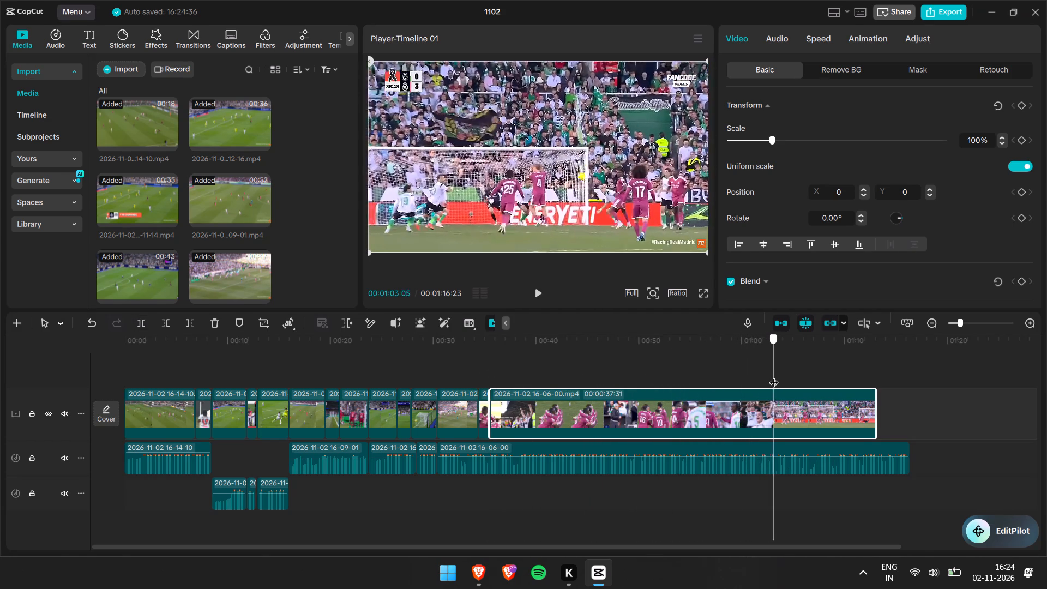
pyautogui.moveTo(774, 376); pyautogui.dragTo(789, 376)
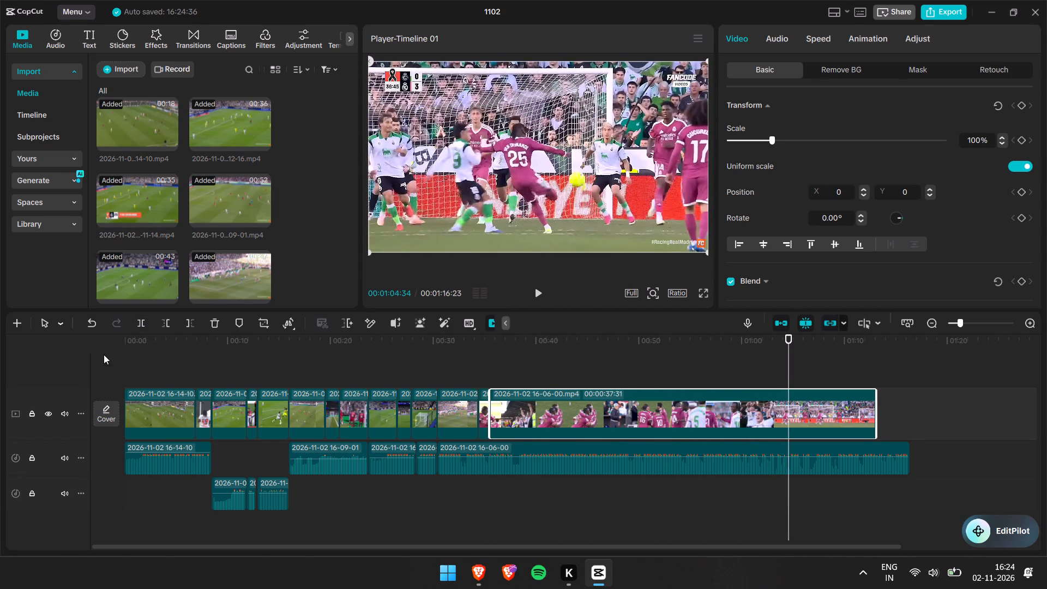
pyautogui.click(167, 319)
pyautogui.press('space')
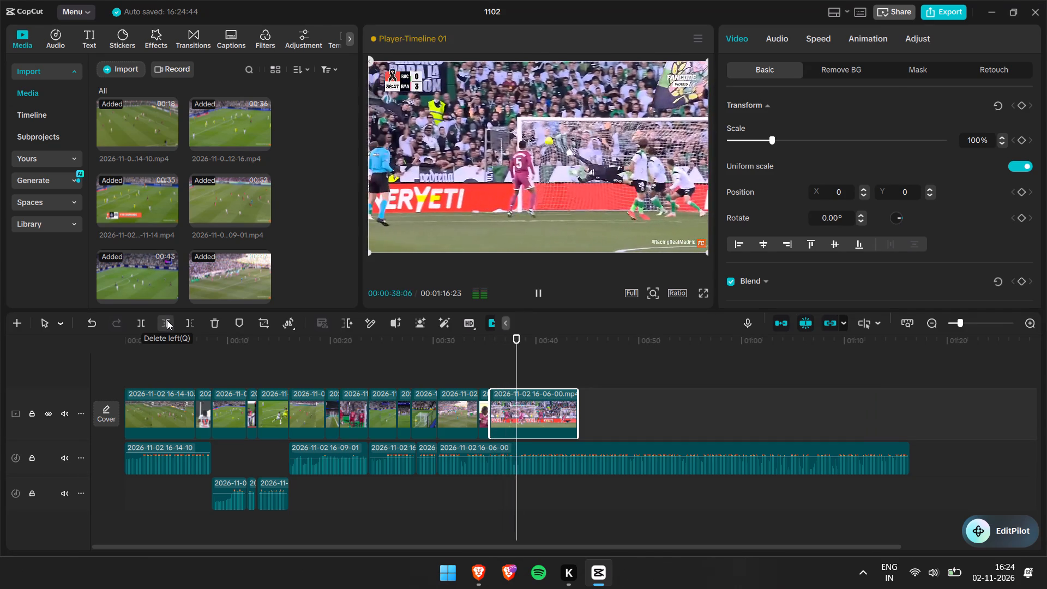
pyautogui.press('space')
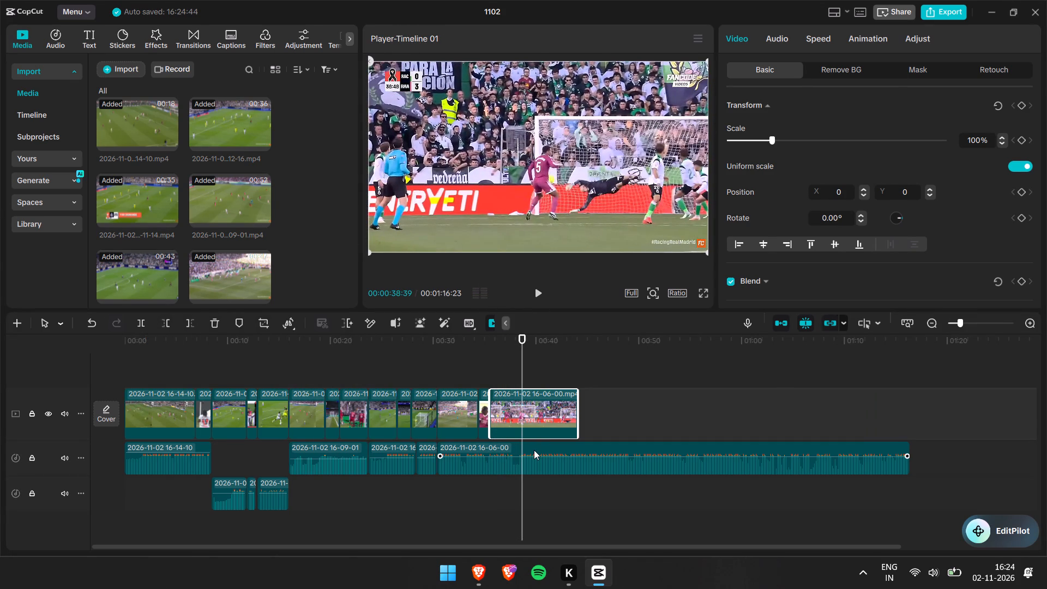
# Trim the ends of the last 16-06-00 video piece and its extracted audio at 00:00:38:39.
pyautogui.keyDown('ctrl'); pyautogui.click(534, 450); pyautogui.keyUp('ctrl')
pyautogui.click(191, 318)
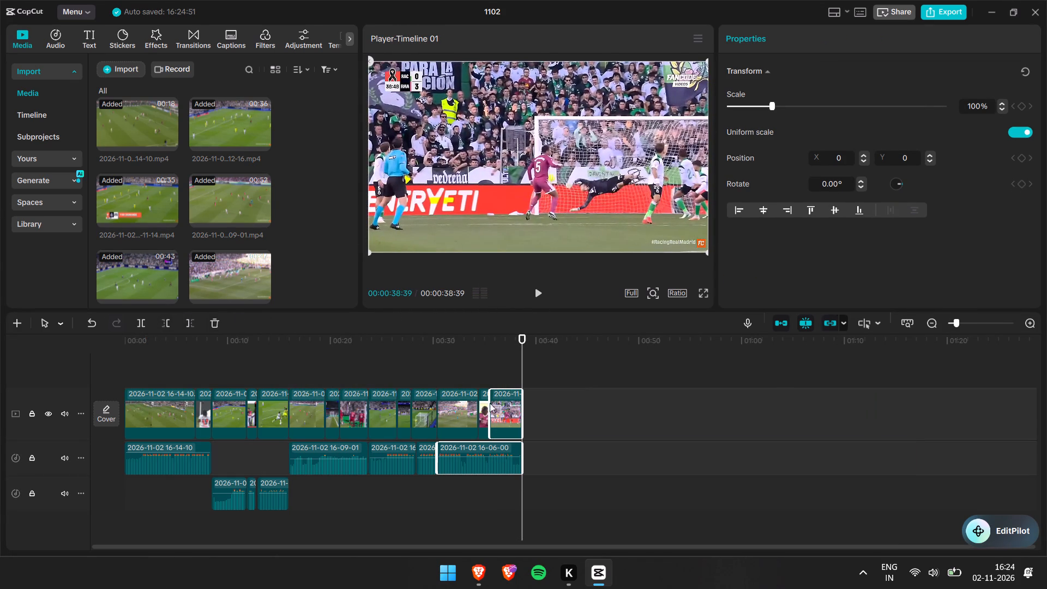
# Move the three 16-06-00 video pieces together with their audio to the very start of the timeline.
pyautogui.moveTo(455, 376); pyautogui.dragTo(518, 468)
pyautogui.keyDown('ctrl'); pyautogui.scroll(3, 689, 434); pyautogui.keyUp('ctrl')
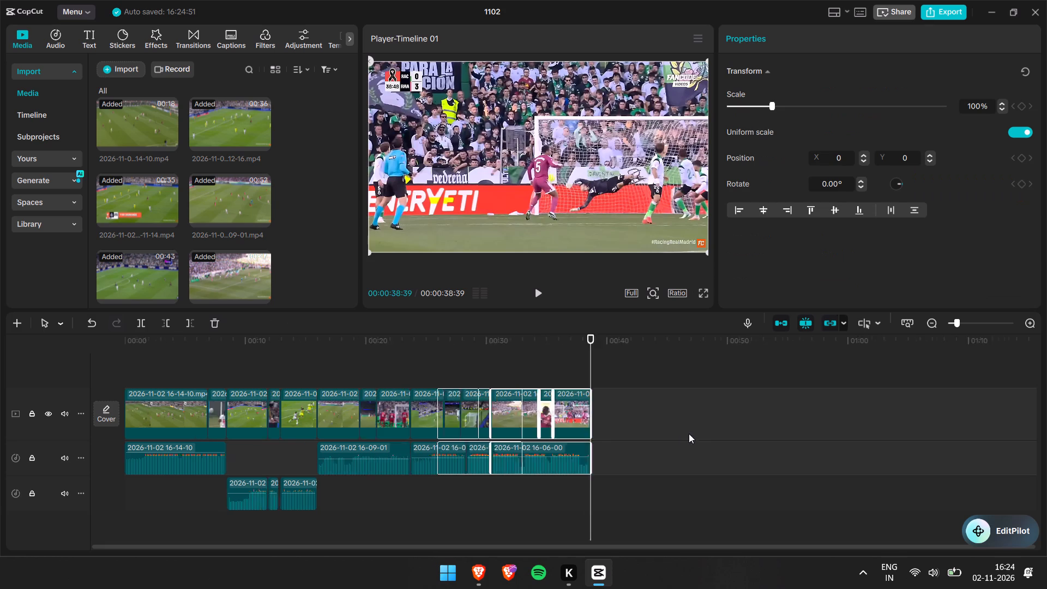
pyautogui.keyDown('ctrl'); pyautogui.scroll(2, 689, 434); pyautogui.keyUp('ctrl')
pyautogui.moveTo(663, 412); pyautogui.dragTo(98, 418)
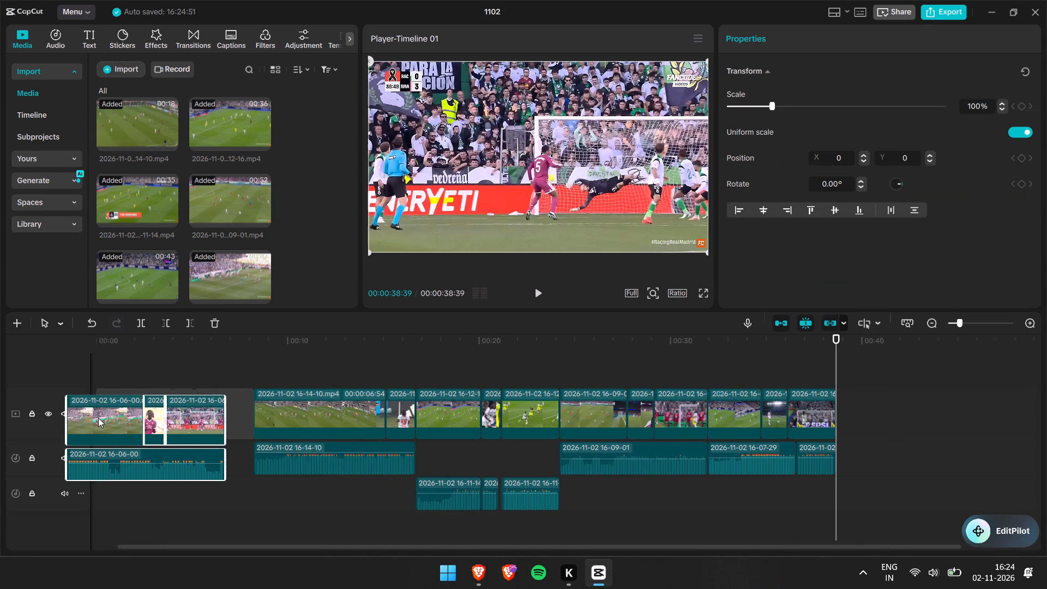
pyautogui.moveTo(98, 418); pyautogui.dragTo(93, 396)
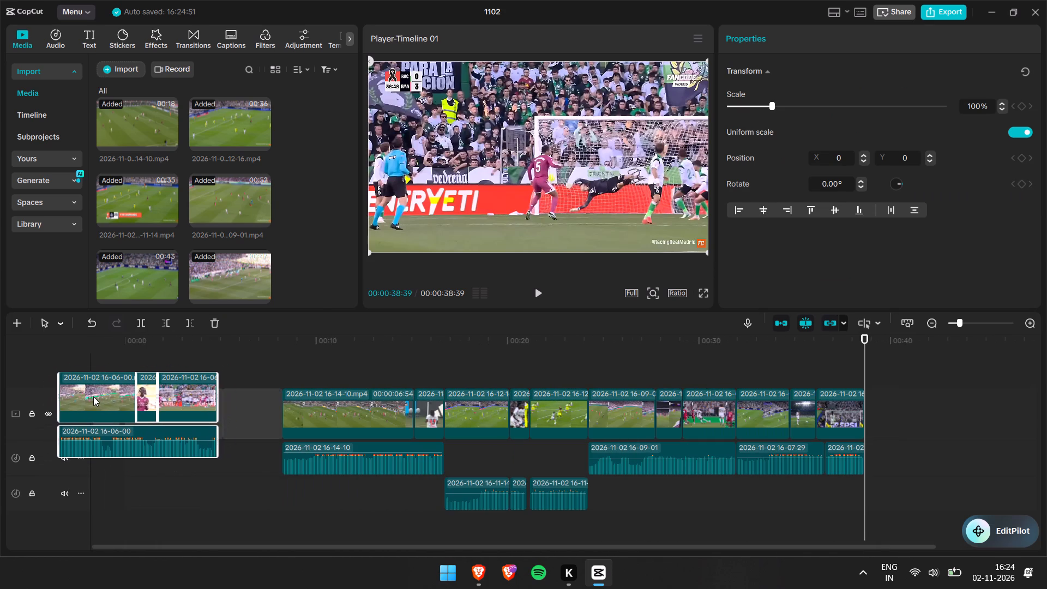
# Move the last three video pieces with their 16-07-29 audio directly after the 16-06-00 group.
pyautogui.moveTo(775, 366); pyautogui.dragTo(861, 457)
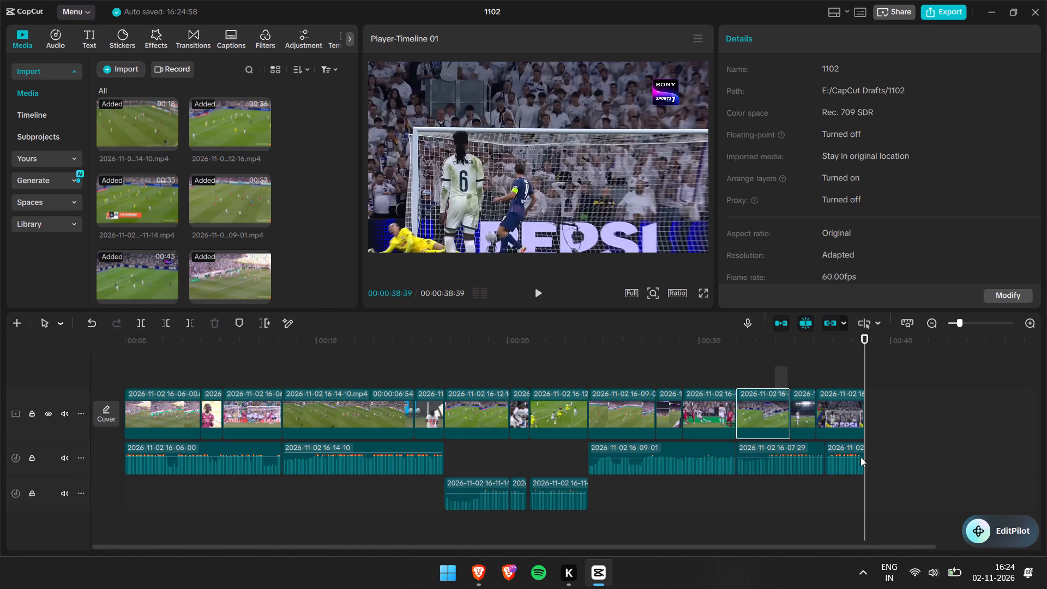
pyautogui.moveTo(861, 457); pyautogui.dragTo(861, 467)
pyautogui.moveTo(749, 409); pyautogui.dragTo(392, 408)
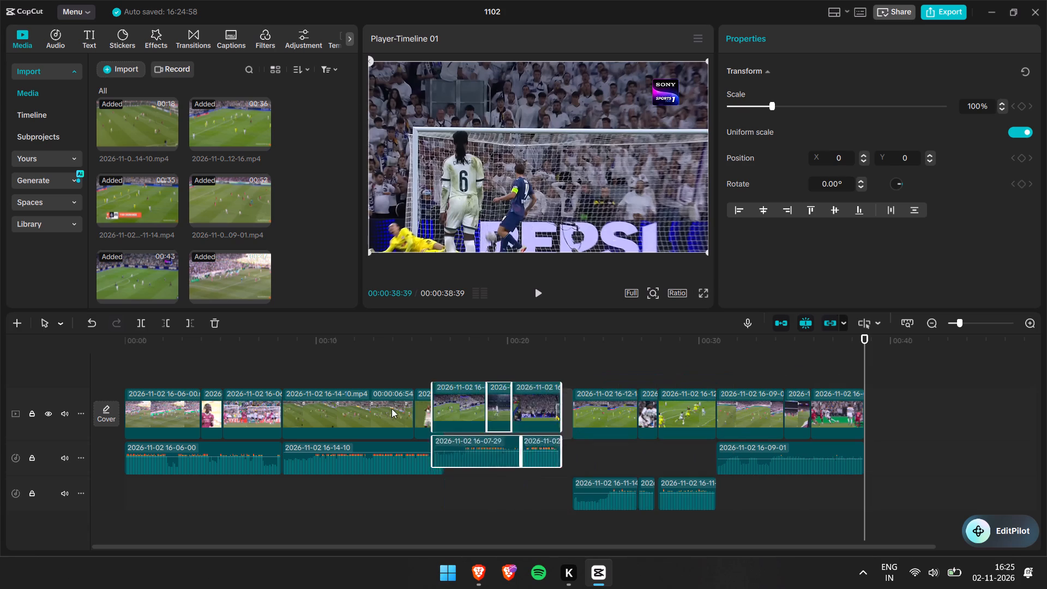
pyautogui.moveTo(392, 408); pyautogui.dragTo(304, 414)
# Move the three 16-09-01 video pieces and their audio directly after the 16-07-29 group.
pyautogui.moveTo(731, 372); pyautogui.dragTo(795, 413)
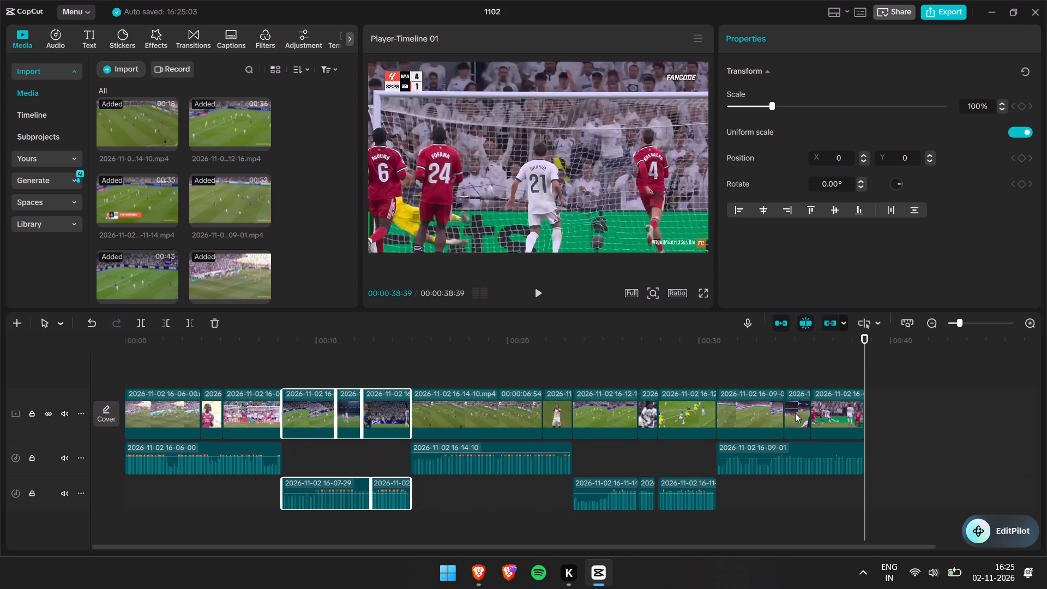
pyautogui.moveTo(795, 413); pyautogui.dragTo(871, 476)
pyautogui.moveTo(738, 411); pyautogui.dragTo(439, 405)
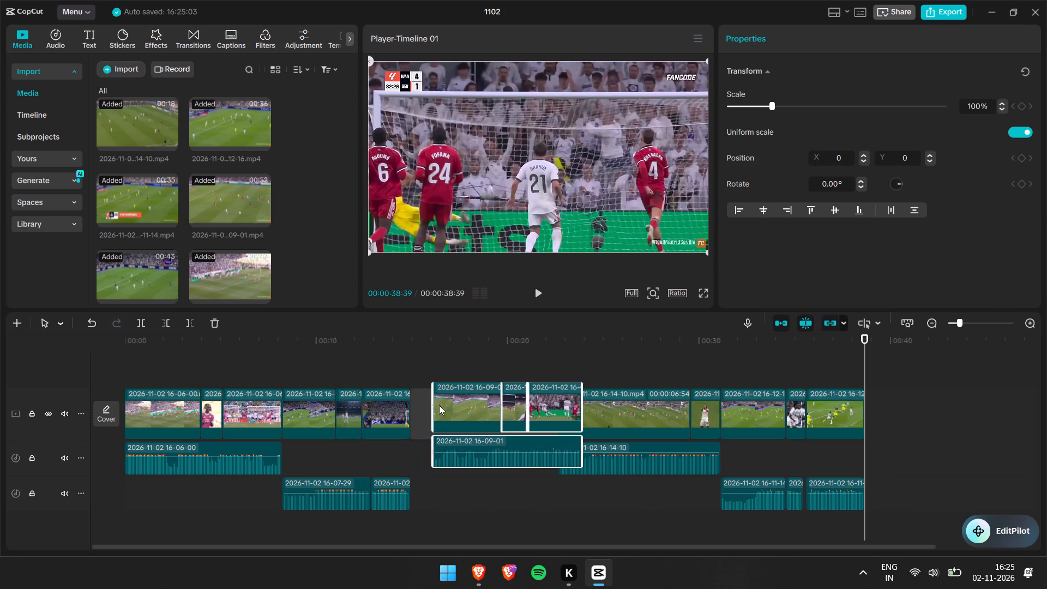
pyautogui.moveTo(439, 405); pyautogui.dragTo(430, 405)
# Move the three 16-12-16 video pieces with the audio beneath them ahead of the 16-14-10 clip.
pyautogui.moveTo(731, 376); pyautogui.dragTo(857, 504)
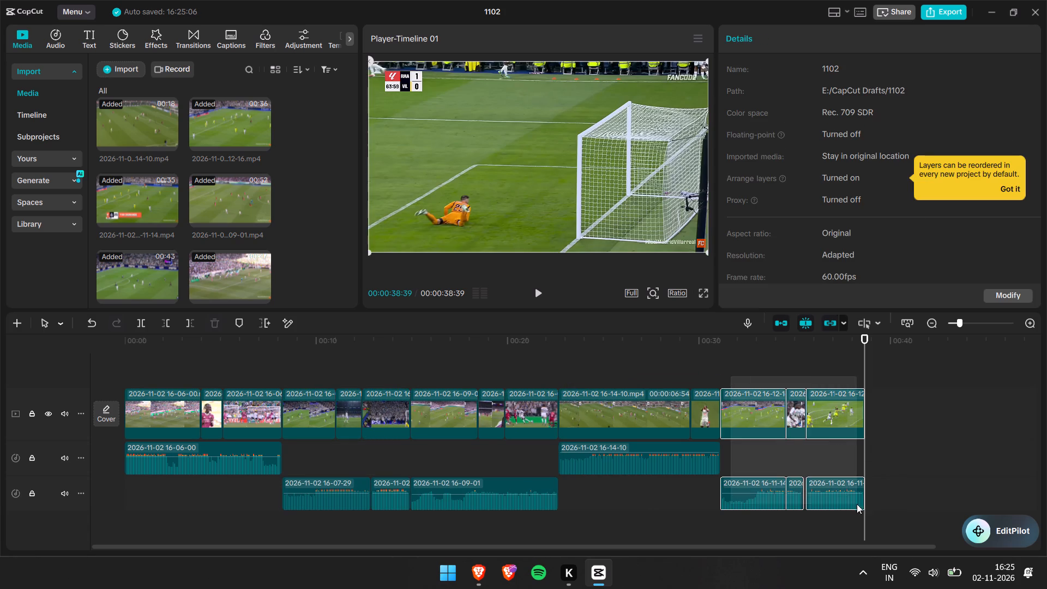
pyautogui.moveTo(857, 504); pyautogui.dragTo(859, 496)
pyautogui.moveTo(744, 410); pyautogui.dragTo(565, 406)
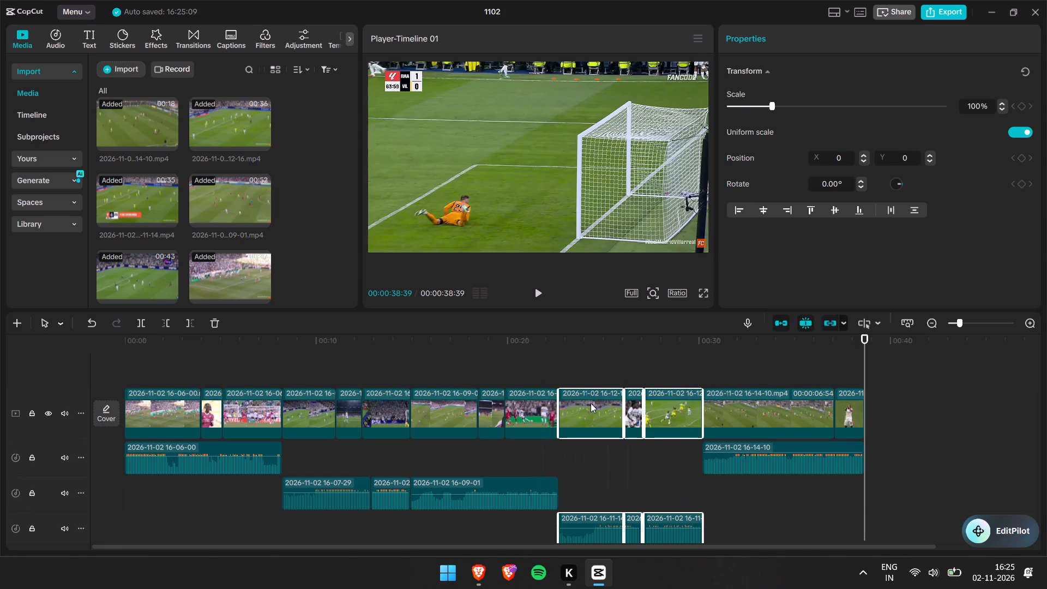
# Set the project's aspect ratio to 9:16.
pyautogui.click(640, 342)
pyautogui.click(678, 296)
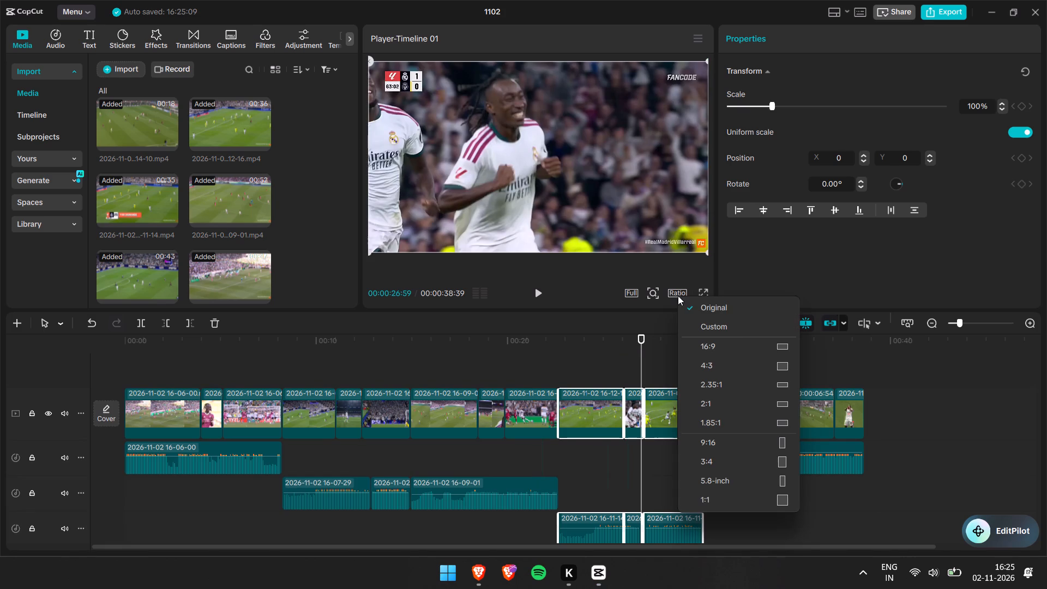
pyautogui.click(749, 433)
pyautogui.click(753, 440)
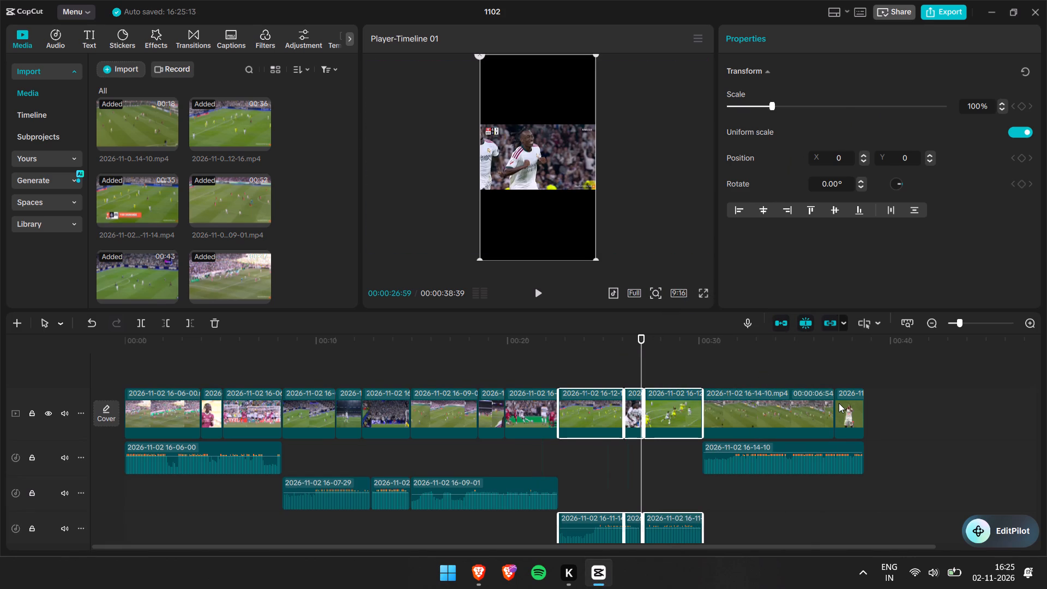
# Scale all clips on the timeline to 187%.
pyautogui.hotkey('ctrl', 'a')
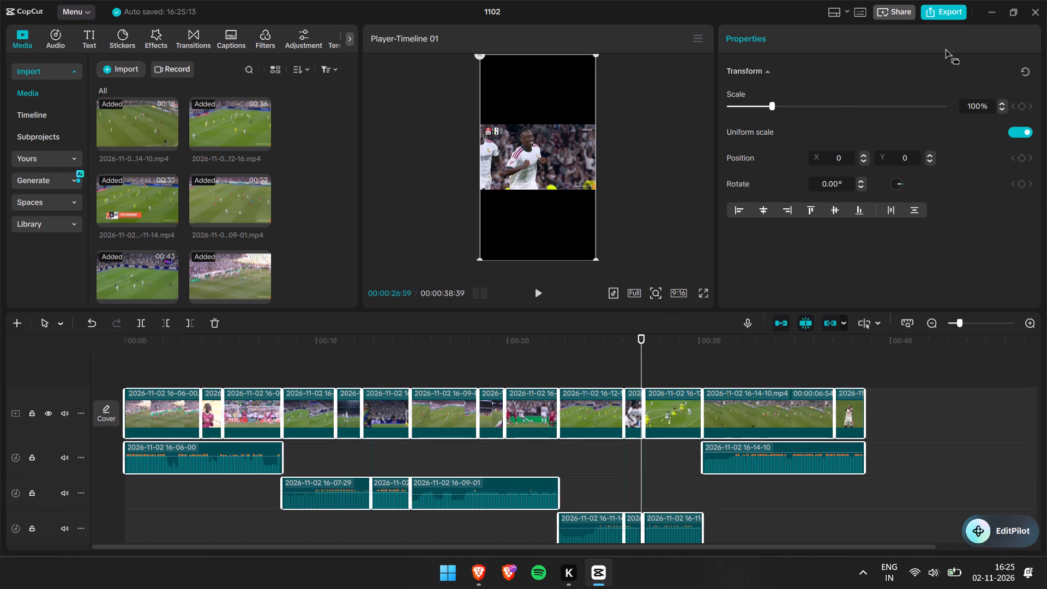
pyautogui.doubleClick(979, 106)
pyautogui.write('187')
pyautogui.press('Return')
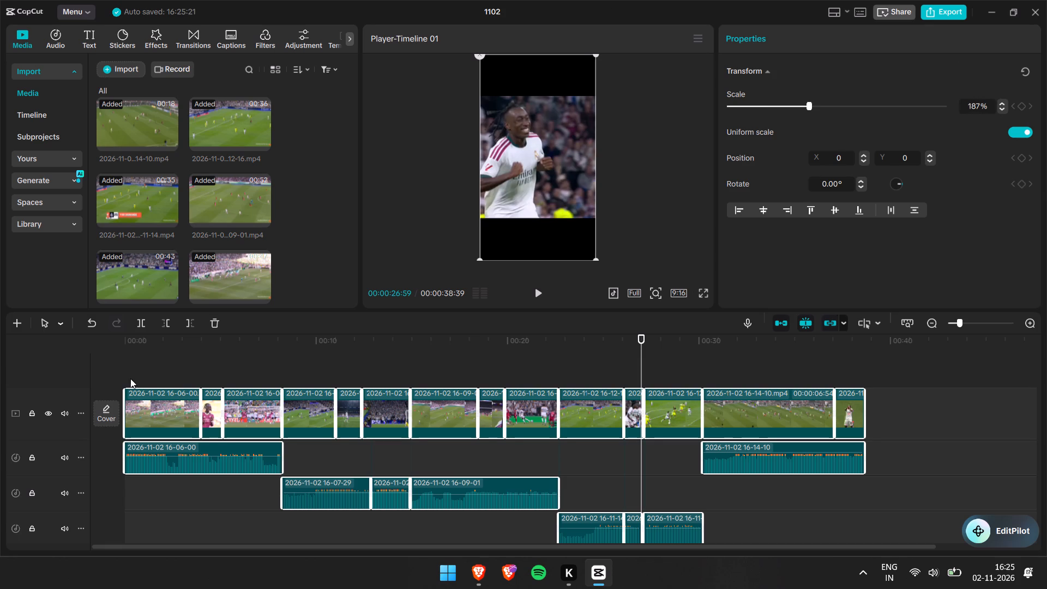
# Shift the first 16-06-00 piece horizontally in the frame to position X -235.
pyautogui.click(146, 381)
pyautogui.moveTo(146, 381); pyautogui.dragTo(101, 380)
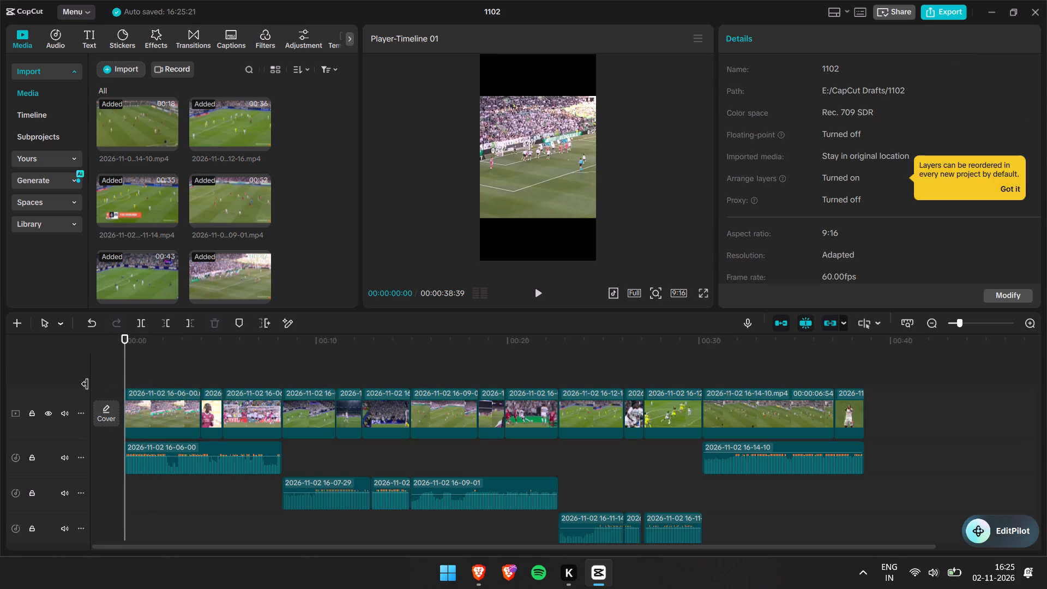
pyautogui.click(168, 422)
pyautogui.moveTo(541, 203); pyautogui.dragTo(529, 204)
# Play back the opening seconds of the first 16-06-00 piece, also in full screen, to check framing and start point.
pyautogui.press('space')
pyautogui.press('space')
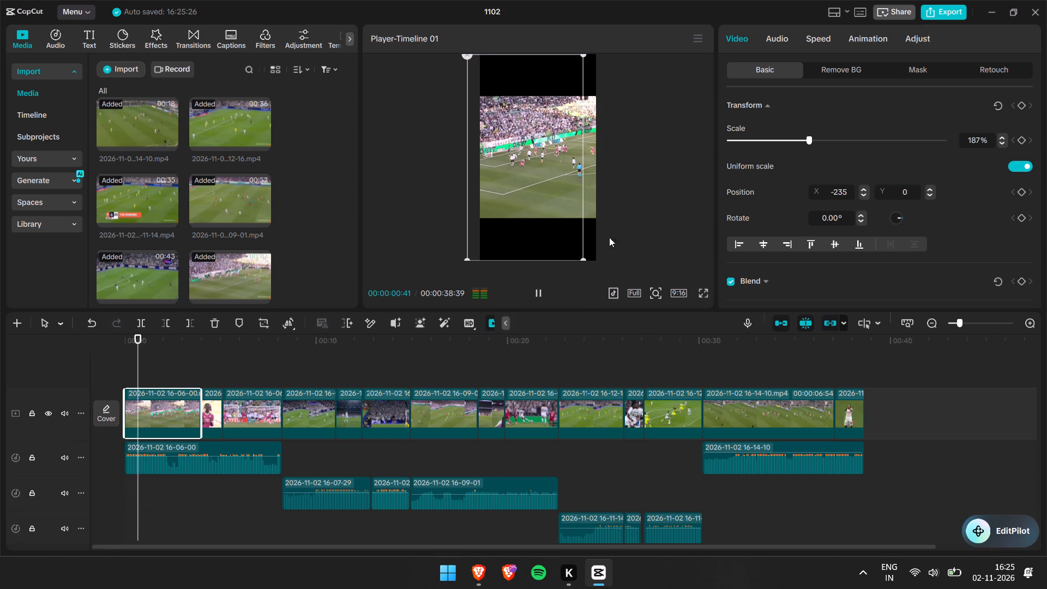
pyautogui.press('space')
pyautogui.press('space')
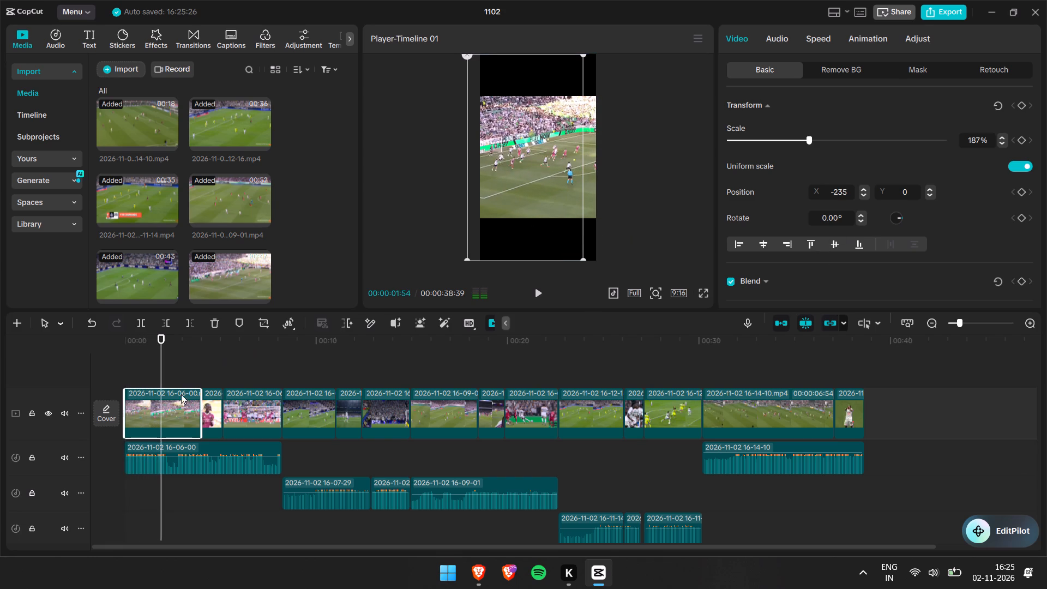
pyautogui.moveTo(155, 376); pyautogui.dragTo(123, 374)
pyautogui.press('space')
pyautogui.press('space')
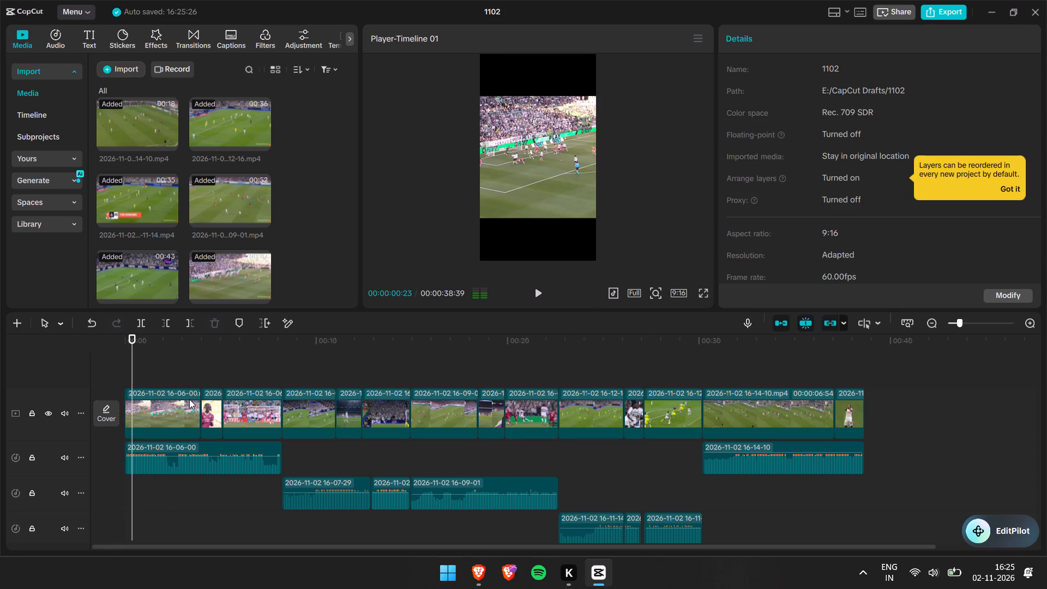
pyautogui.click(190, 400)
pyautogui.click(703, 296)
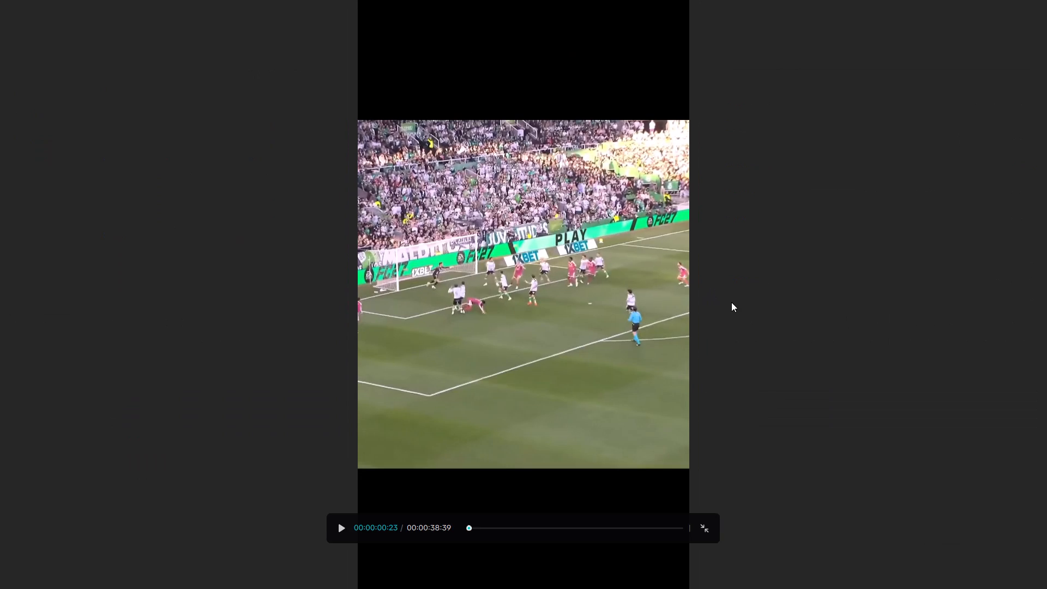
pyautogui.press('space')
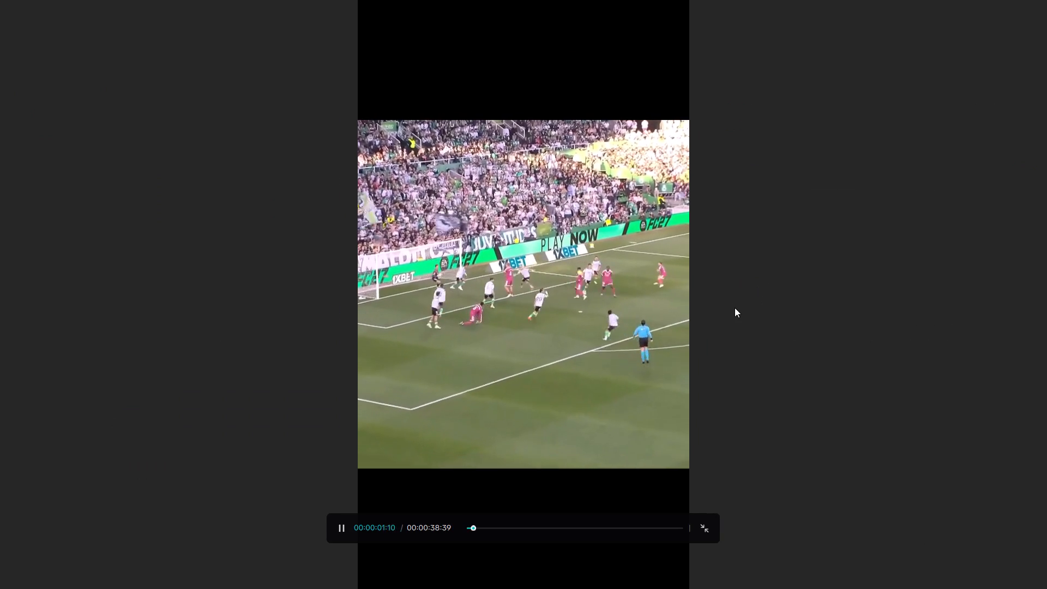
pyautogui.press('space')
pyautogui.press('Escape')
pyautogui.moveTo(152, 378); pyautogui.dragTo(117, 377)
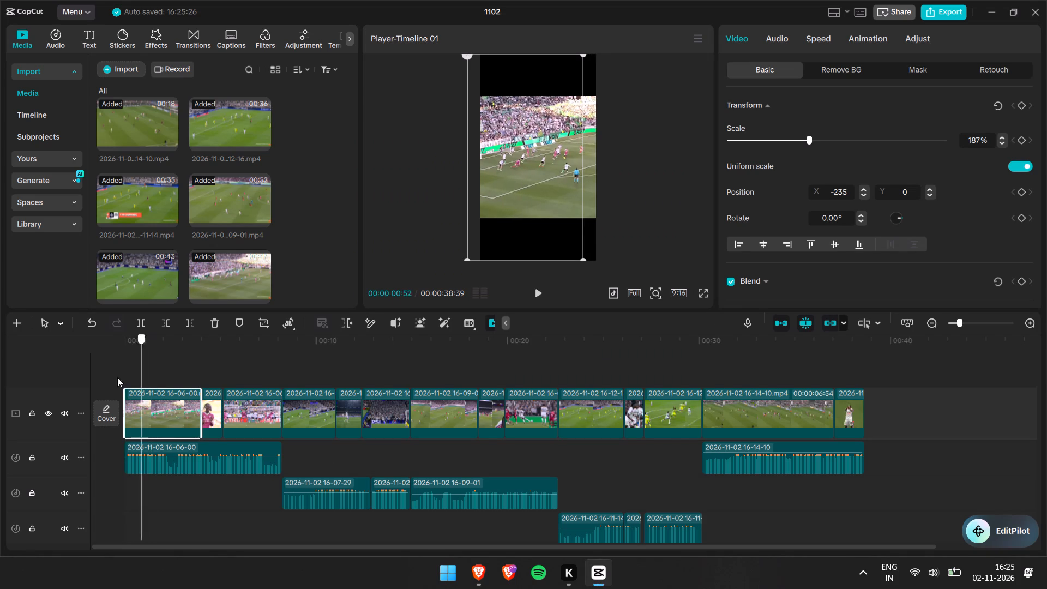
pyautogui.moveTo(117, 377); pyautogui.dragTo(109, 377)
pyautogui.press('space')
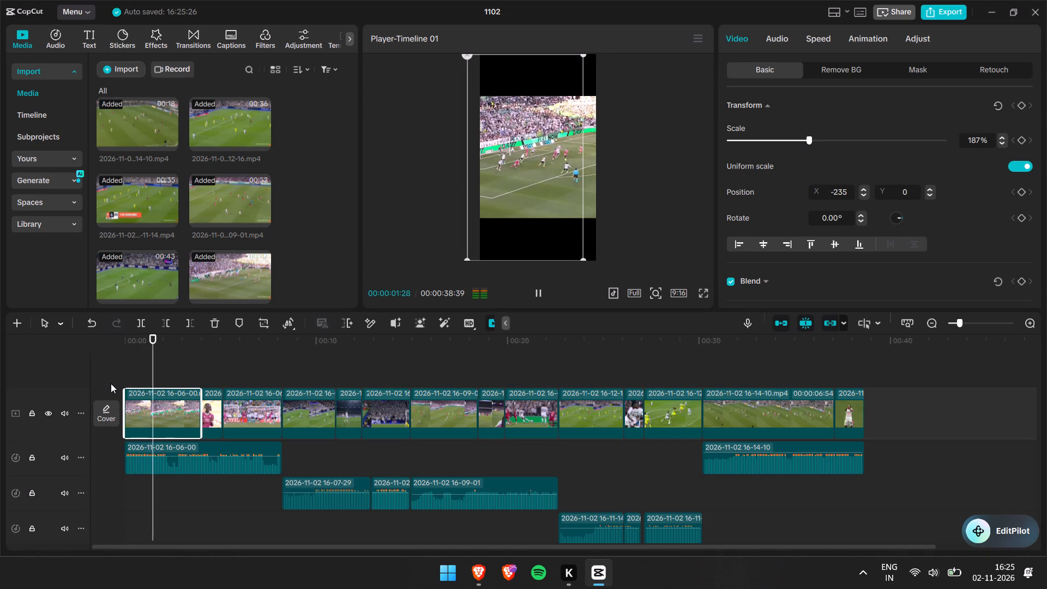
pyautogui.press('space')
pyautogui.press('space')
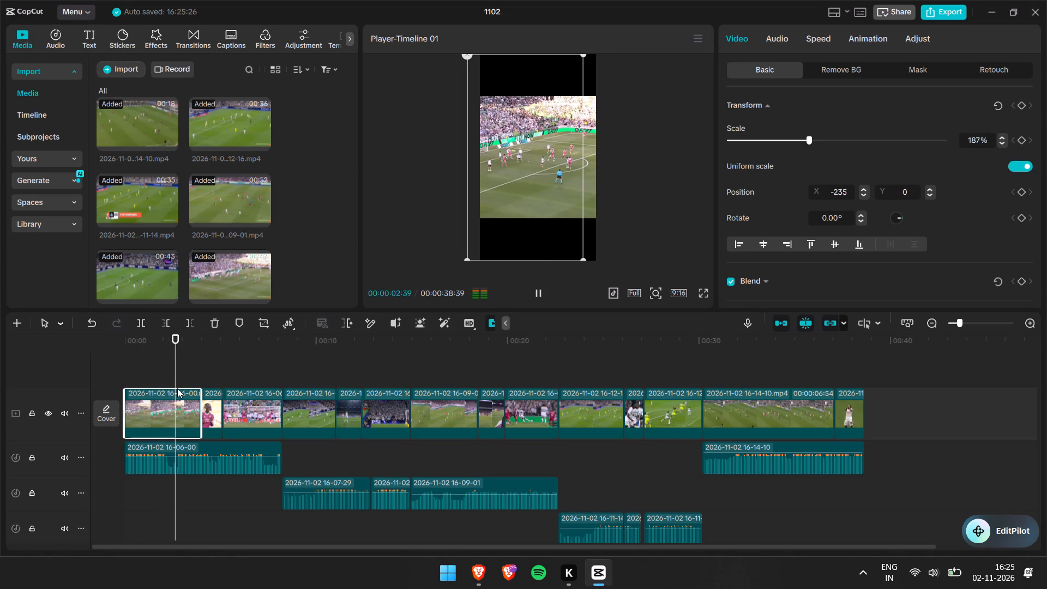
pyautogui.press('space')
# Trim the starts of the first 16-06-00 video piece and its audio up to 00:00:00:28.
pyautogui.moveTo(184, 380); pyautogui.dragTo(123, 377)
pyautogui.press('space')
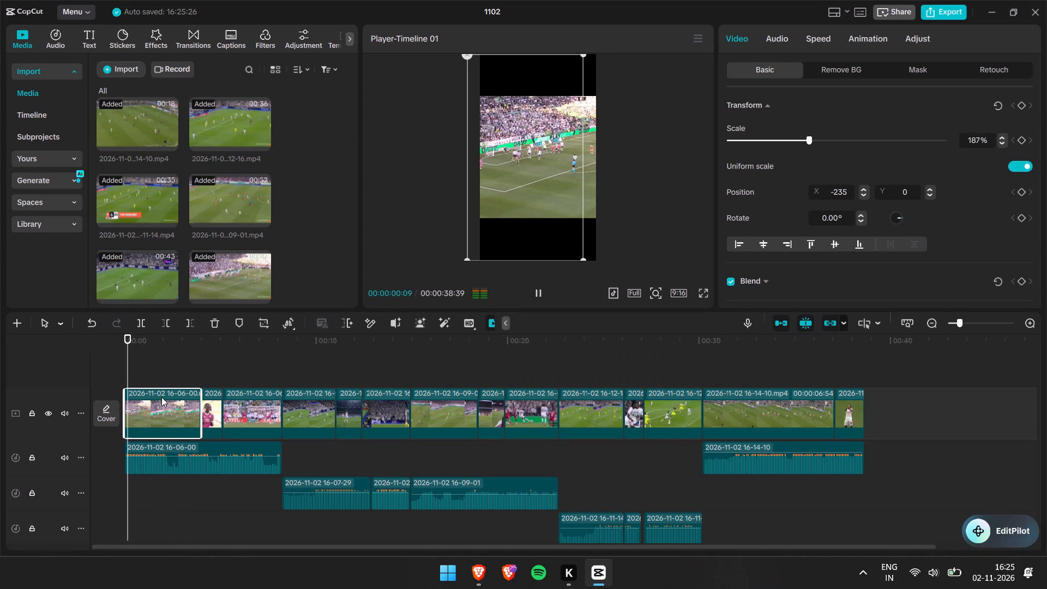
pyautogui.press('space')
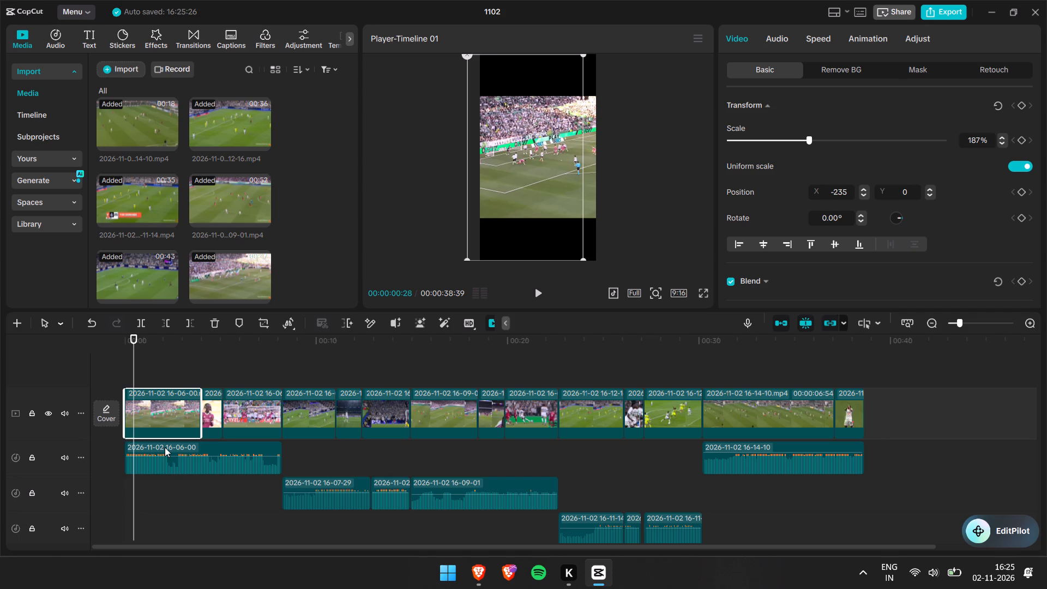
pyautogui.keyDown('ctrl'); pyautogui.click(165, 448); pyautogui.keyUp('ctrl')
pyautogui.click(165, 327)
pyautogui.press('space')
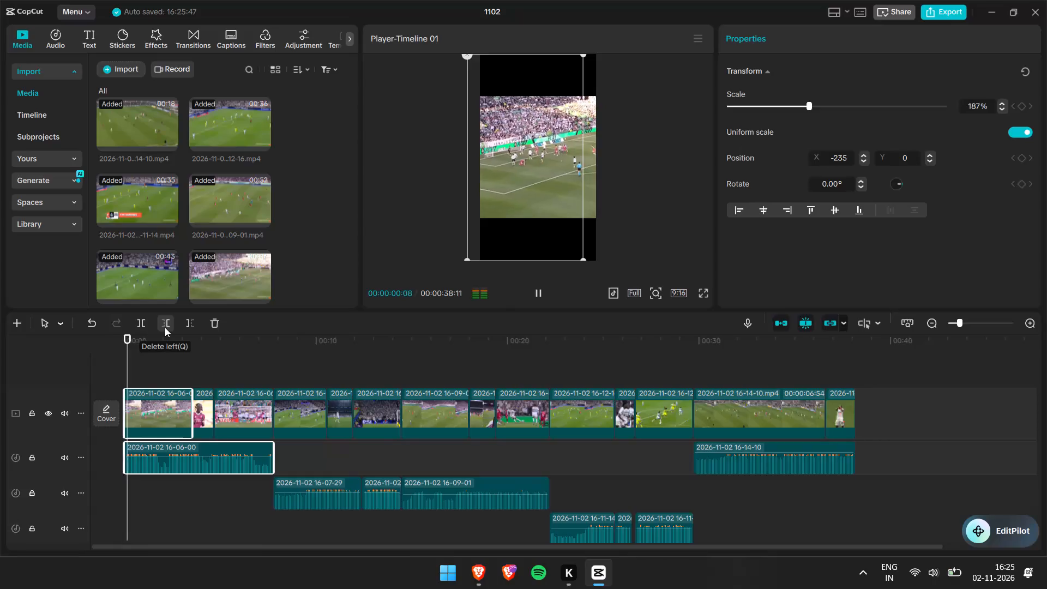
pyautogui.press('space')
# From the timeline start, reposition the first 16-06-00 piece to X -444.
pyautogui.moveTo(158, 370); pyautogui.dragTo(129, 375)
pyautogui.moveTo(150, 382); pyautogui.dragTo(111, 382)
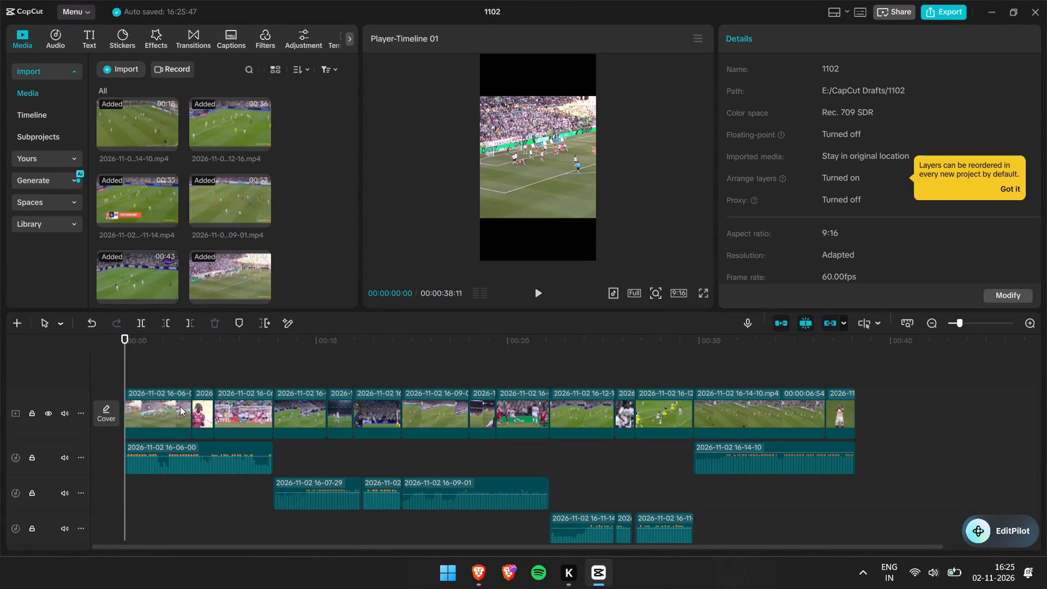
pyautogui.click(177, 406)
pyautogui.moveTo(568, 160); pyautogui.dragTo(556, 159)
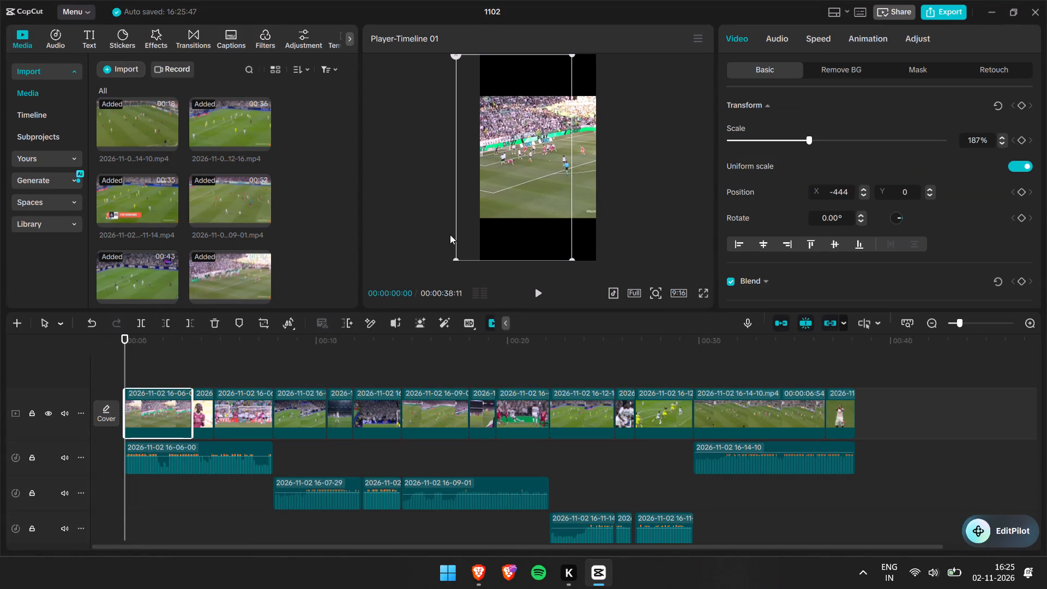
# Add a position keyframe to the first piece at 00:00:00:30 and shift it to X -691 at 00:00:01:13.
pyautogui.press('space')
pyautogui.press('space')
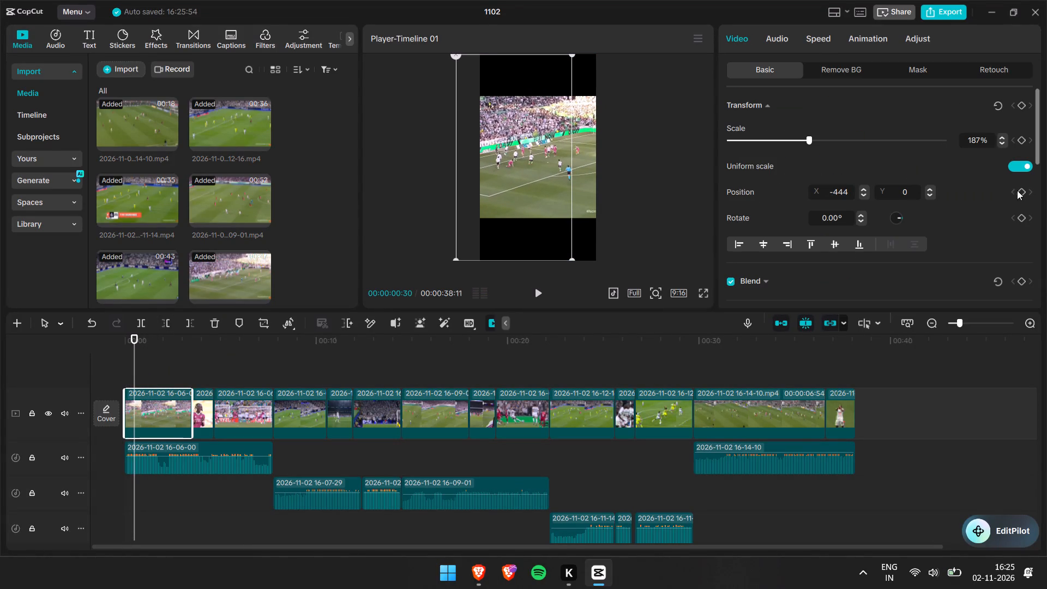
pyautogui.click(1022, 190)
pyautogui.press('space')
pyautogui.press('space')
pyautogui.moveTo(564, 184); pyautogui.dragTo(564, 184)
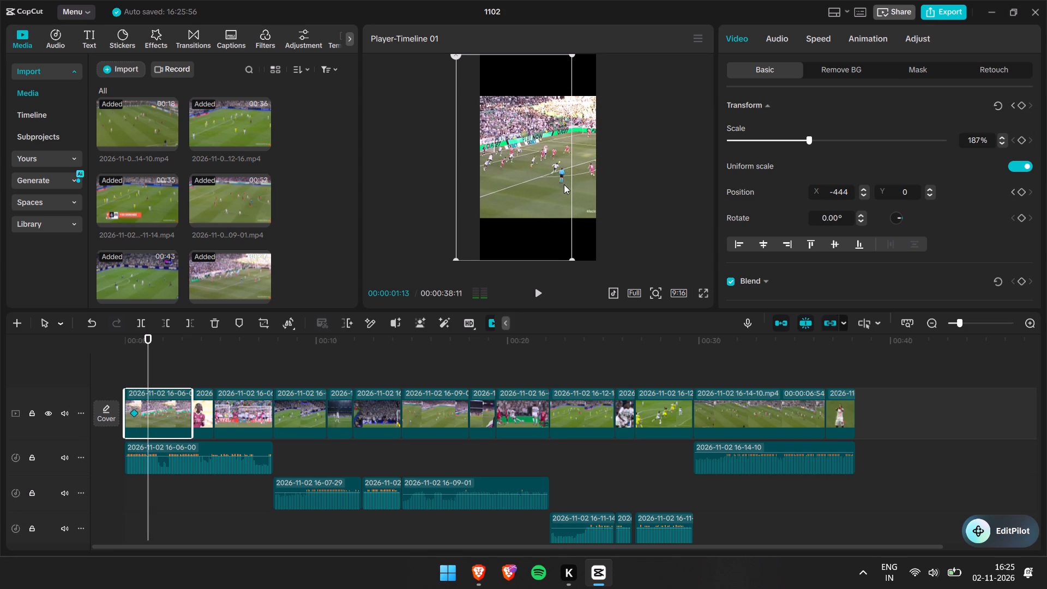
pyautogui.moveTo(564, 184); pyautogui.dragTo(551, 185)
# Add another position keyframe to the first piece at 00:00:02:03, keeping it at X -691.
pyautogui.press('space')
pyautogui.press('space')
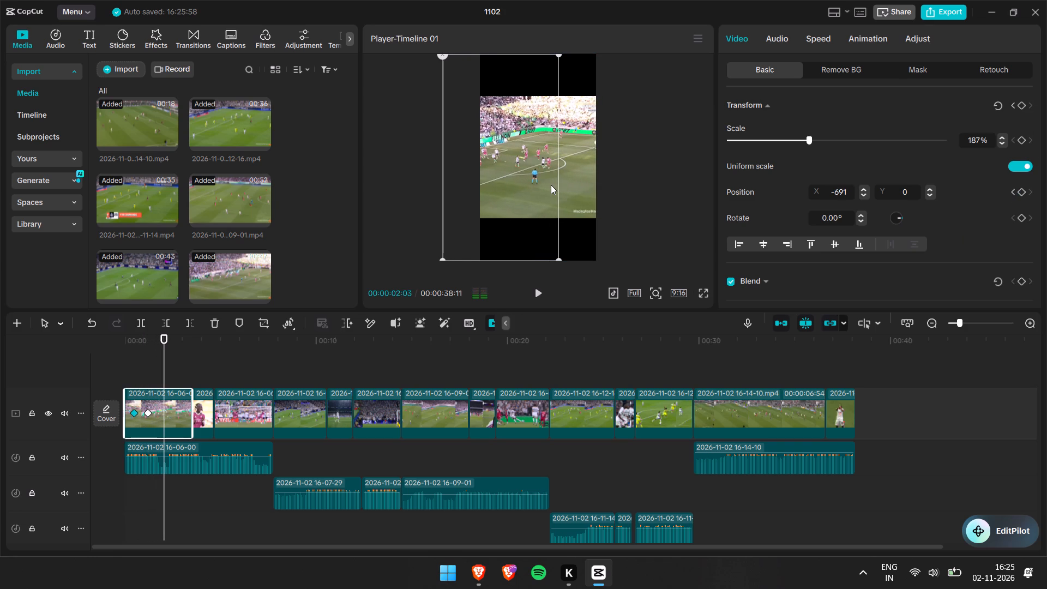
pyautogui.moveTo(551, 185); pyautogui.dragTo(557, 185)
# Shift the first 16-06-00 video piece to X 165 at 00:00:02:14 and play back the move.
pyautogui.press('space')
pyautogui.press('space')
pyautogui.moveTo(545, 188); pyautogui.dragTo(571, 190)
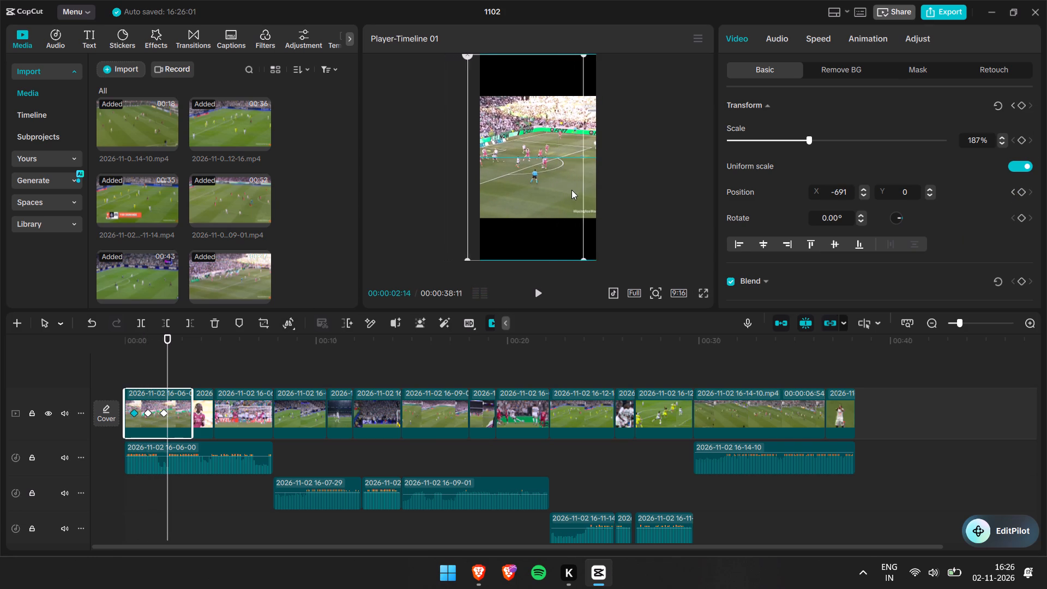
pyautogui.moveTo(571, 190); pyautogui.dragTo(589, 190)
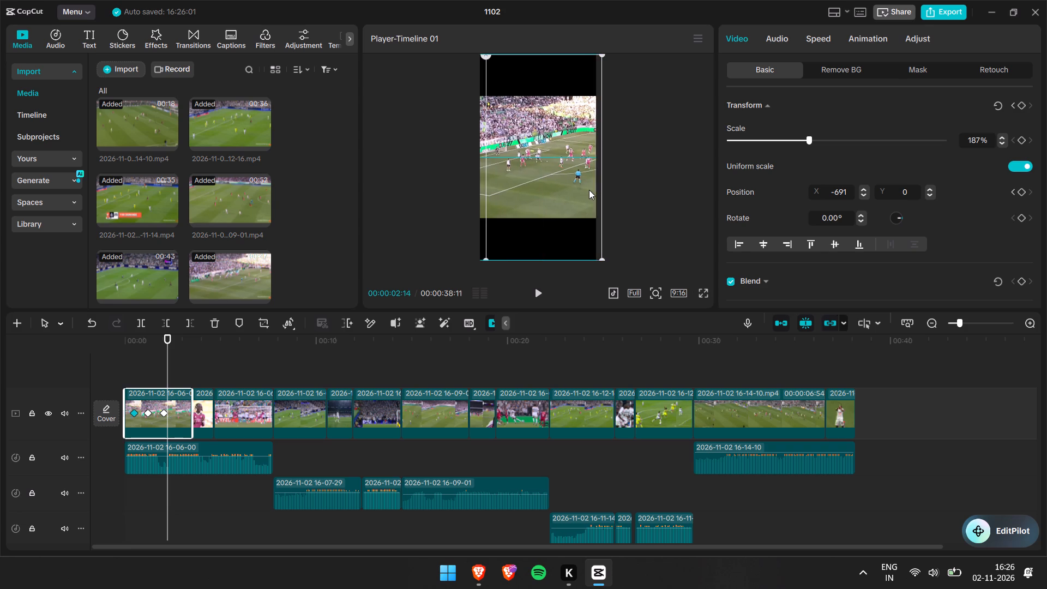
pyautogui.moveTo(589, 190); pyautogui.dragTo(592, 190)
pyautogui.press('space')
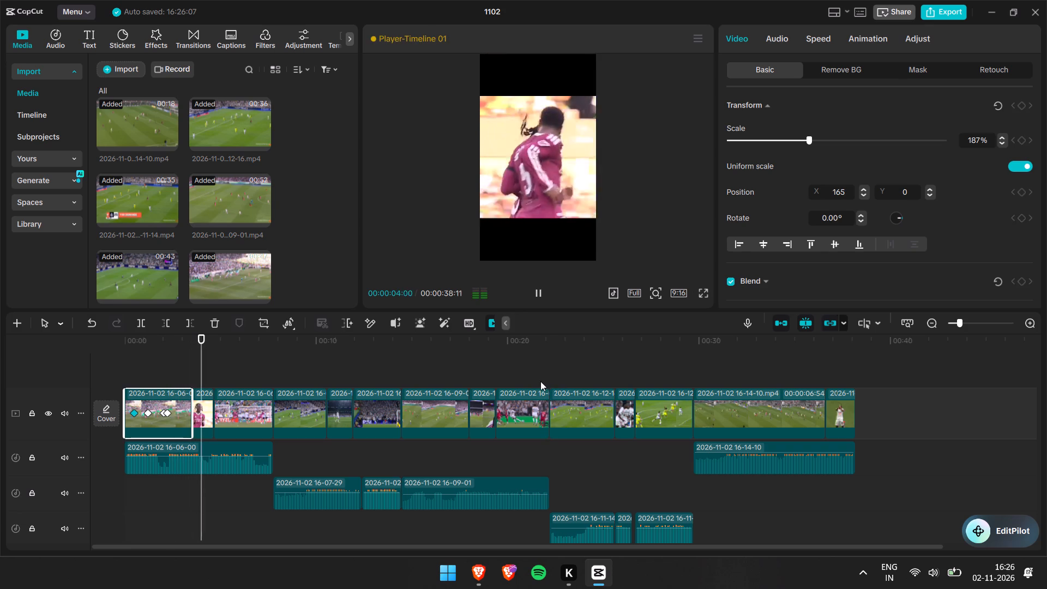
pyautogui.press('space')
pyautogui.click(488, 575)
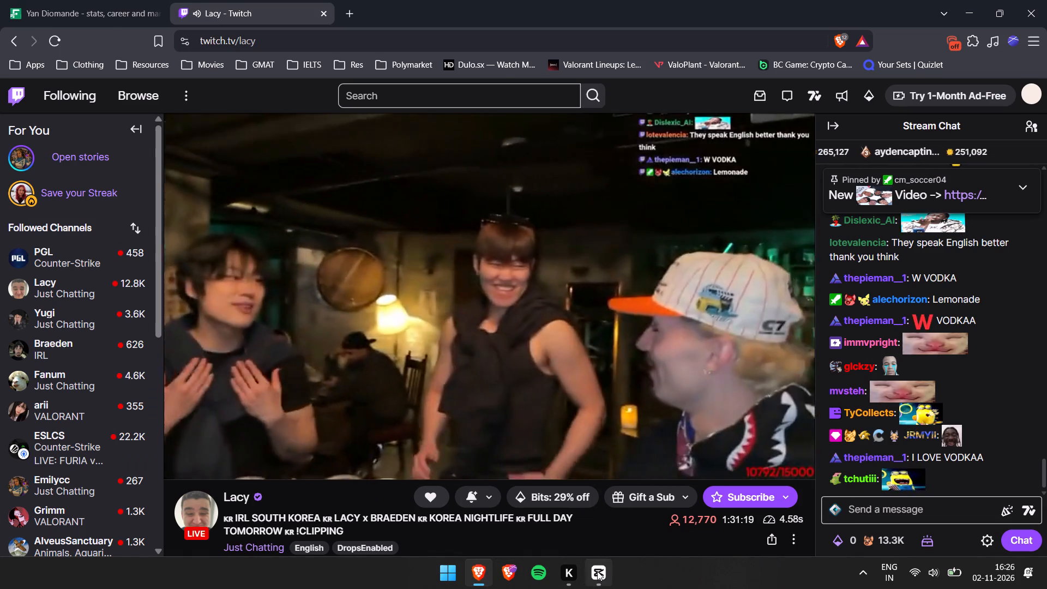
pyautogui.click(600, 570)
# Replay the first piece's framing move and add a position keyframe at 00:00:01:36 that shifts the picture horizontally toward the right.
pyautogui.moveTo(204, 371); pyautogui.dragTo(74, 365)
pyautogui.press('space')
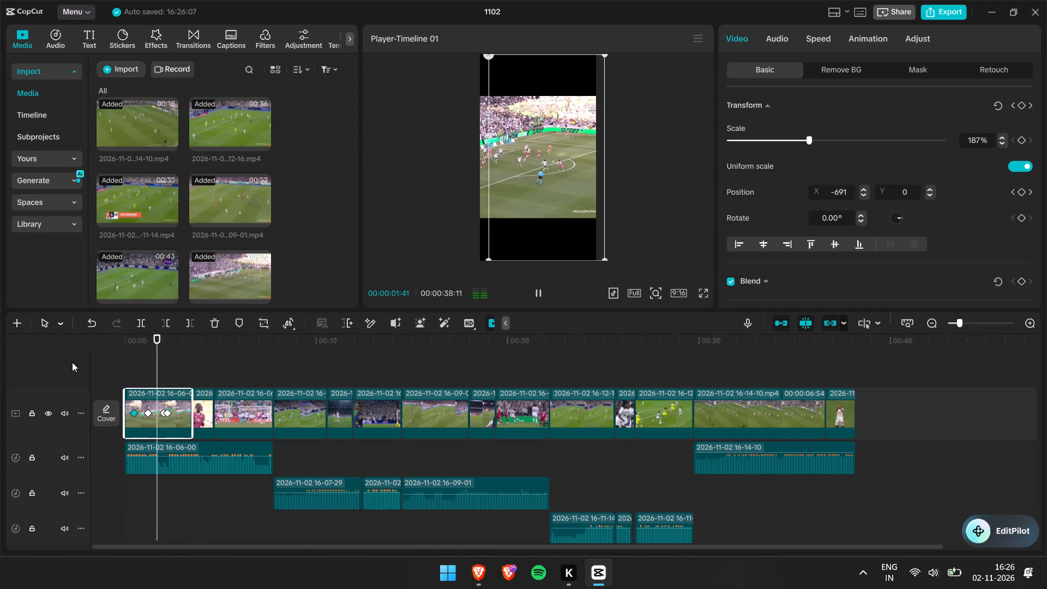
pyautogui.press('space')
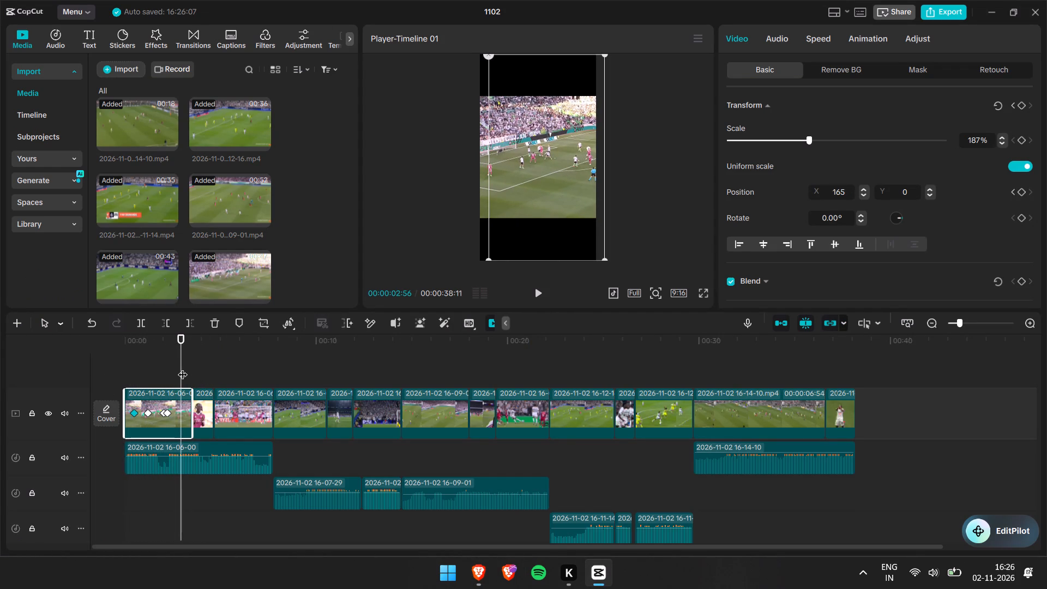
pyautogui.moveTo(180, 366); pyautogui.dragTo(162, 365)
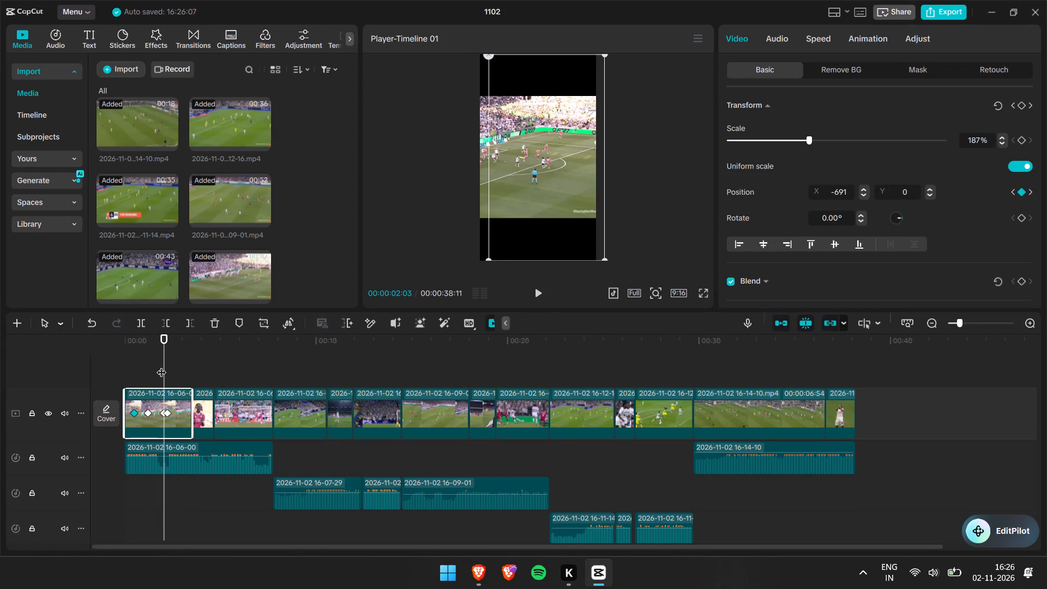
pyautogui.moveTo(161, 365); pyautogui.dragTo(155, 365)
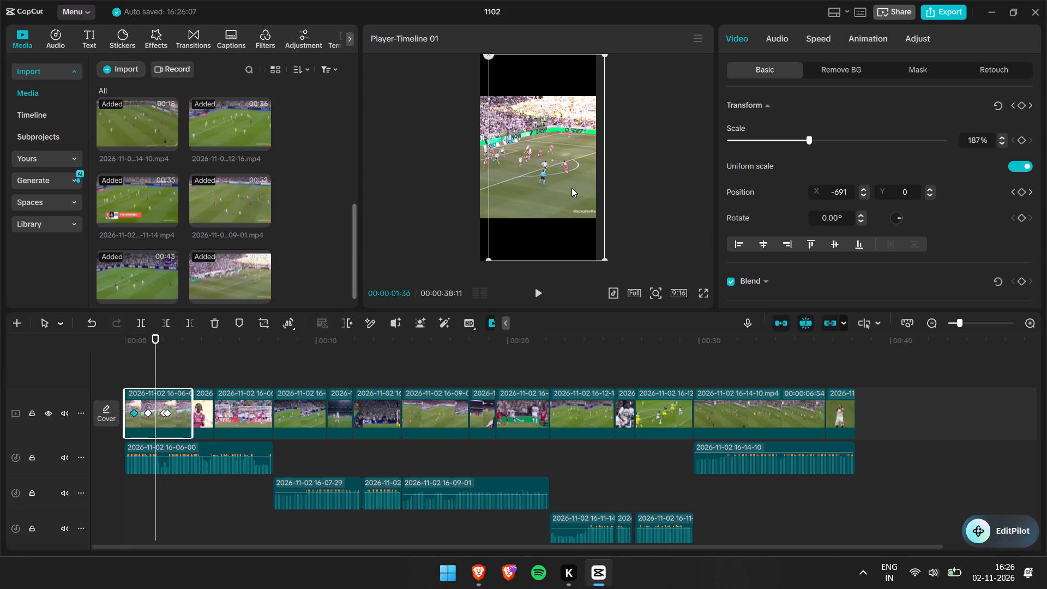
pyautogui.moveTo(571, 188); pyautogui.dragTo(570, 188)
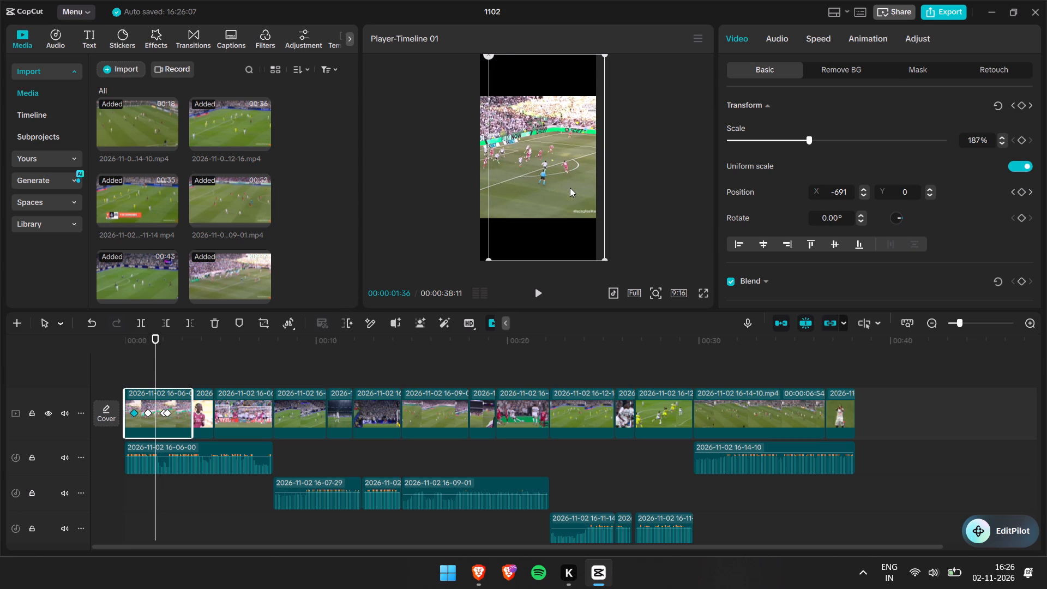
pyautogui.moveTo(570, 188); pyautogui.dragTo(549, 191)
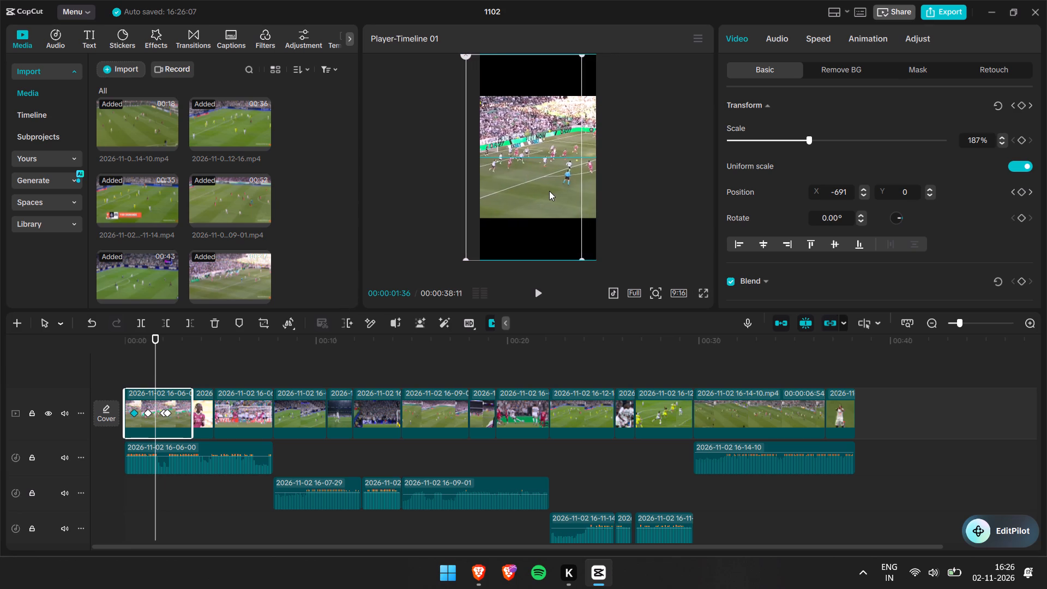
pyautogui.moveTo(549, 191); pyautogui.dragTo(547, 191)
pyautogui.moveTo(547, 191); pyautogui.dragTo(537, 193)
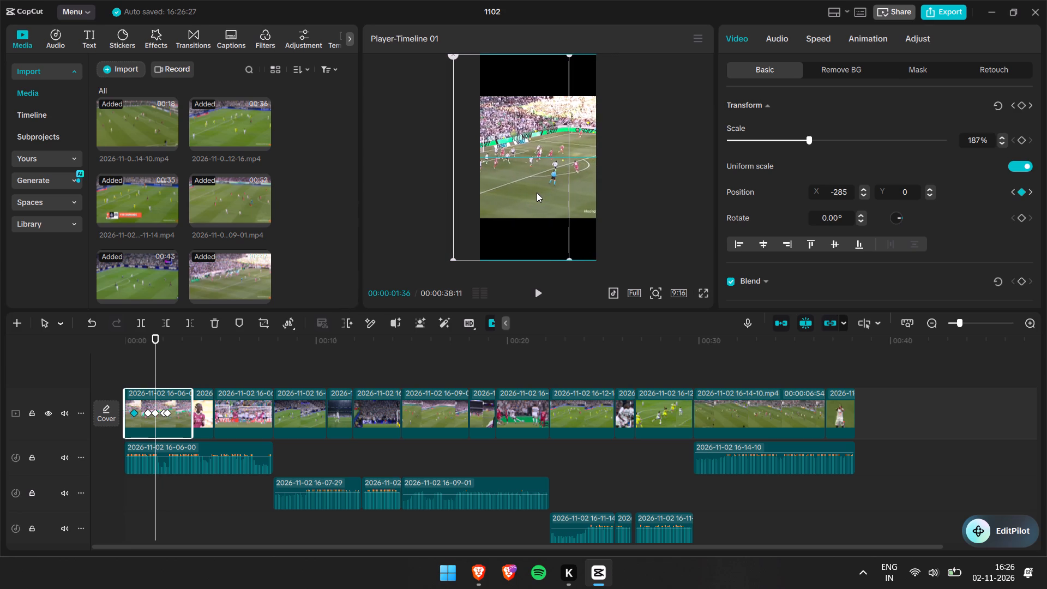
pyautogui.moveTo(537, 193); pyautogui.dragTo(535, 193)
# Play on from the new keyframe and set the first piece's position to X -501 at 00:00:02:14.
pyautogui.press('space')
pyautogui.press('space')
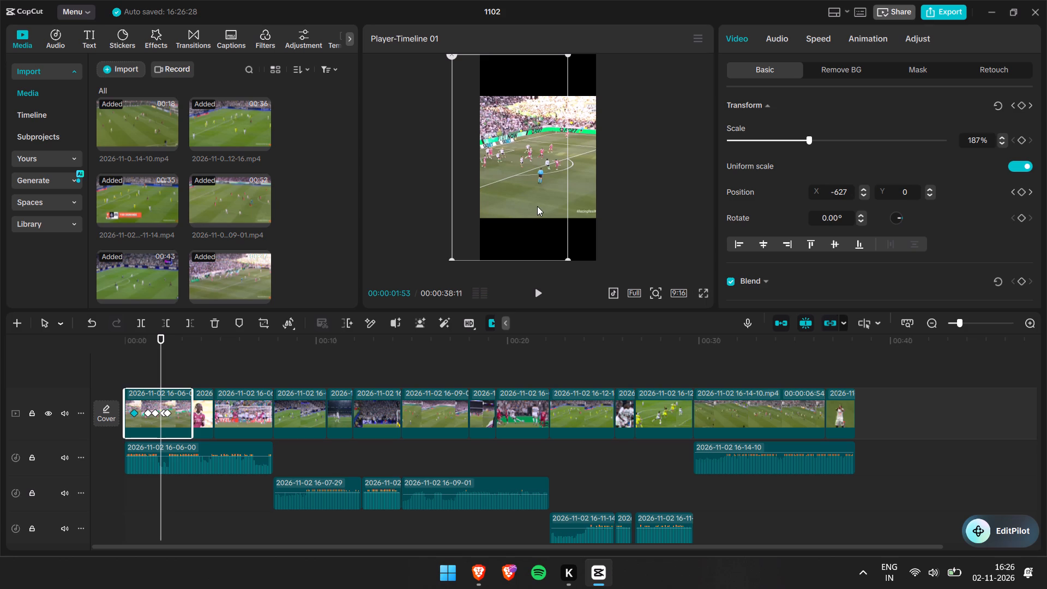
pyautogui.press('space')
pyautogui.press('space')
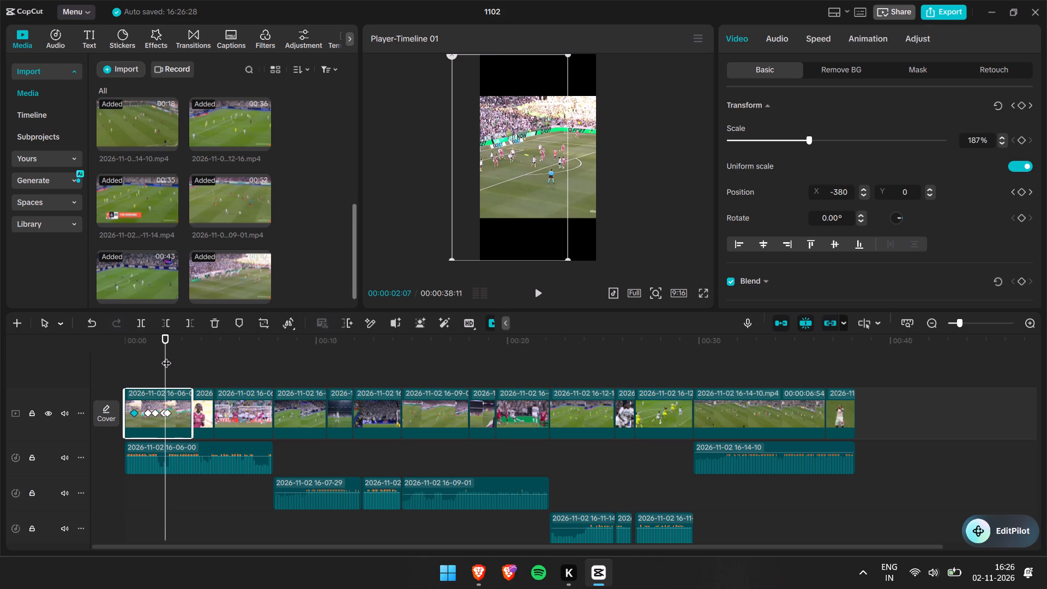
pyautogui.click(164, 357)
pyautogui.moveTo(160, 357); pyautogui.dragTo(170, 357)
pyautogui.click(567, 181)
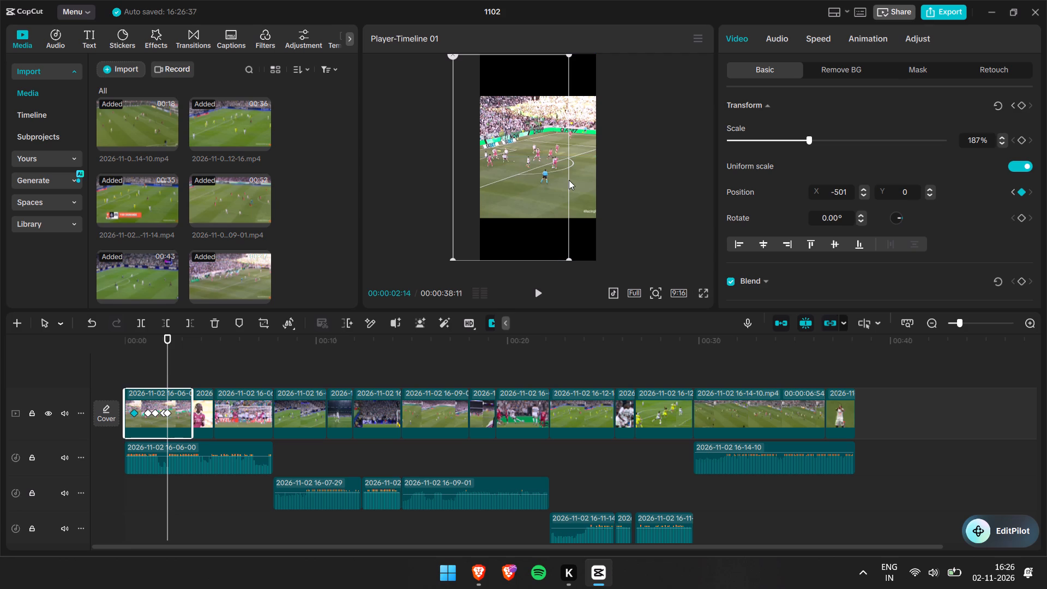
# Check the move from 00:00:02:14 and shift the first piece to X -215 at that keyframe.
pyautogui.click(166, 364)
pyautogui.press('space')
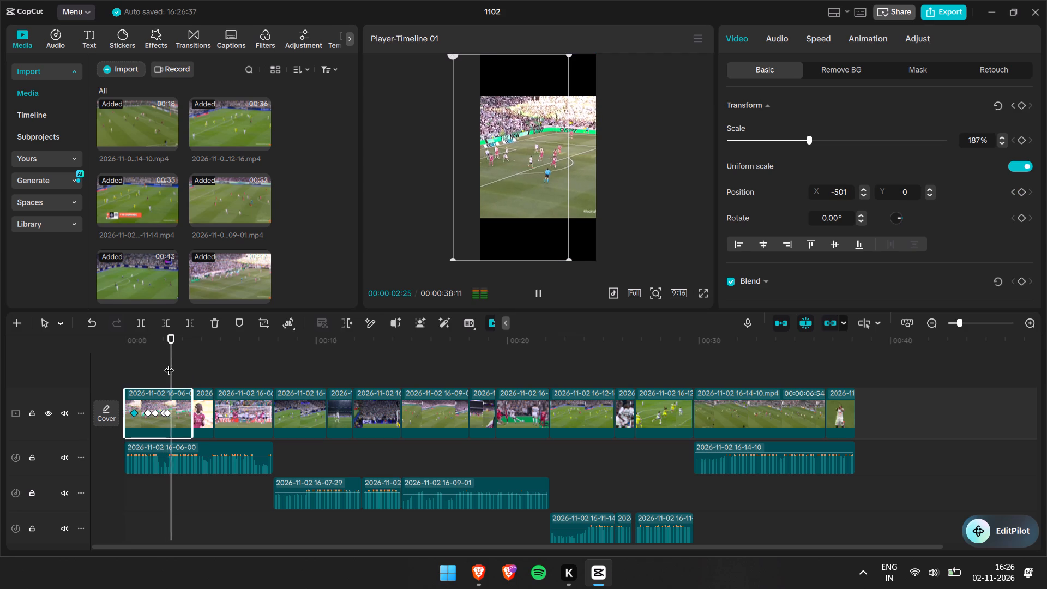
pyautogui.press('space')
pyautogui.moveTo(177, 364); pyautogui.dragTo(169, 365)
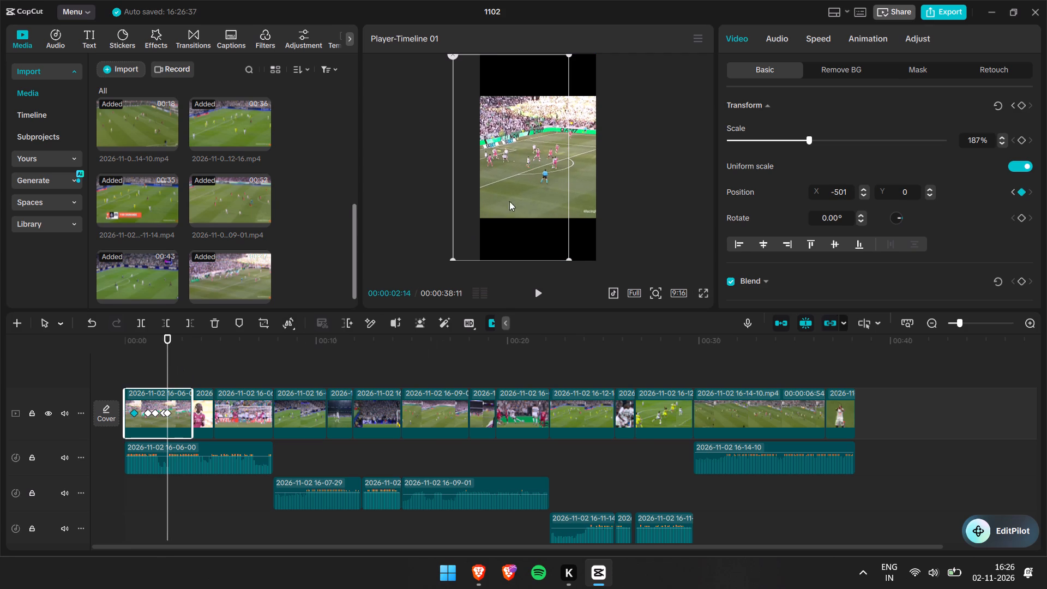
pyautogui.moveTo(538, 177); pyautogui.dragTo(560, 177)
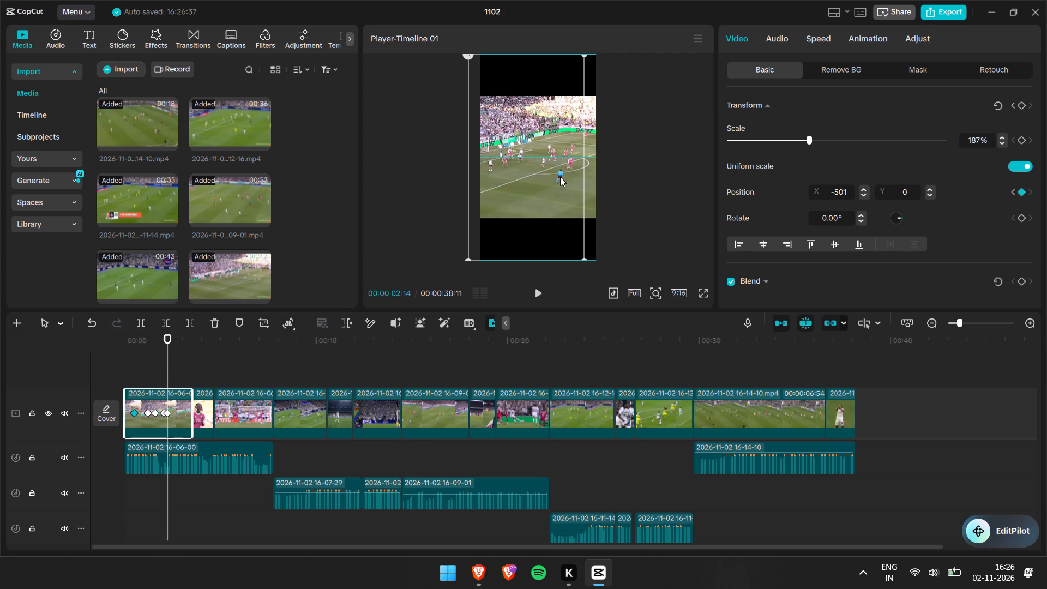
pyautogui.moveTo(560, 177); pyautogui.dragTo(561, 177)
# Shift the first piece to X 539 at 00:00:02:25 and play back its framing through to the third piece.
pyautogui.press('space')
pyautogui.press('space')
pyautogui.moveTo(546, 180); pyautogui.dragTo(572, 181)
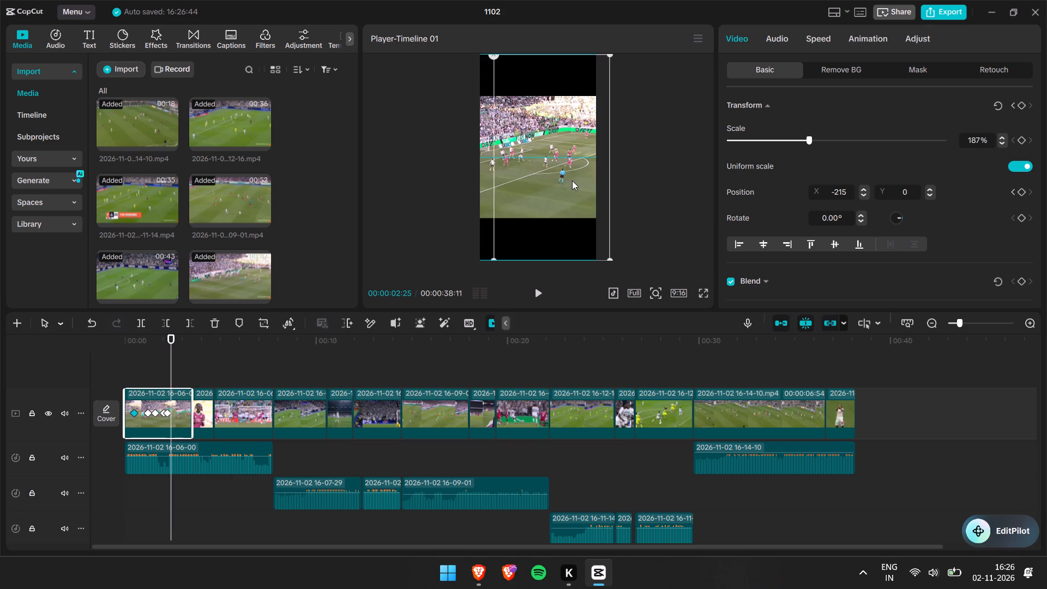
pyautogui.moveTo(572, 181); pyautogui.dragTo(586, 178)
pyautogui.press('space')
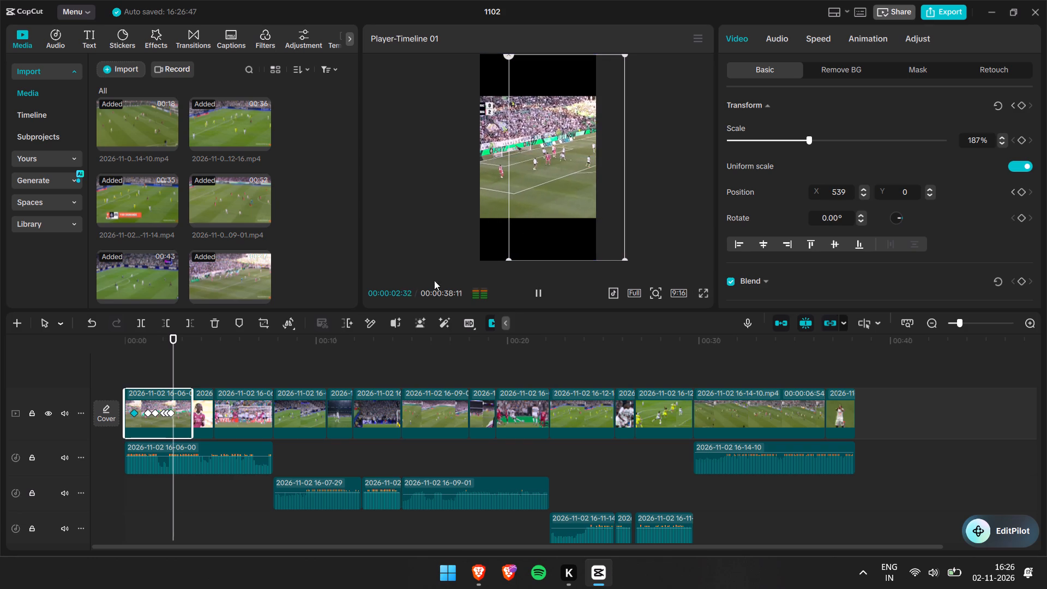
pyautogui.press('space')
pyautogui.moveTo(183, 370); pyautogui.dragTo(164, 370)
pyautogui.click(151, 372)
pyautogui.press('space')
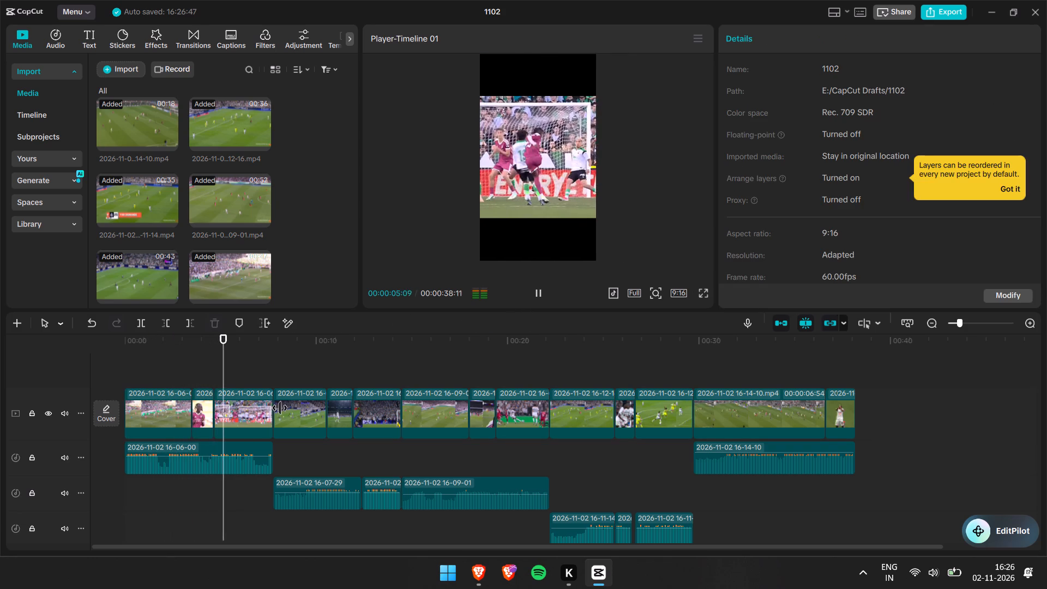
pyautogui.press('space')
# Add a position keyframe to the third video piece, from 16-06-00, at 00:00:04:54.
pyautogui.click(241, 402)
pyautogui.click(225, 373)
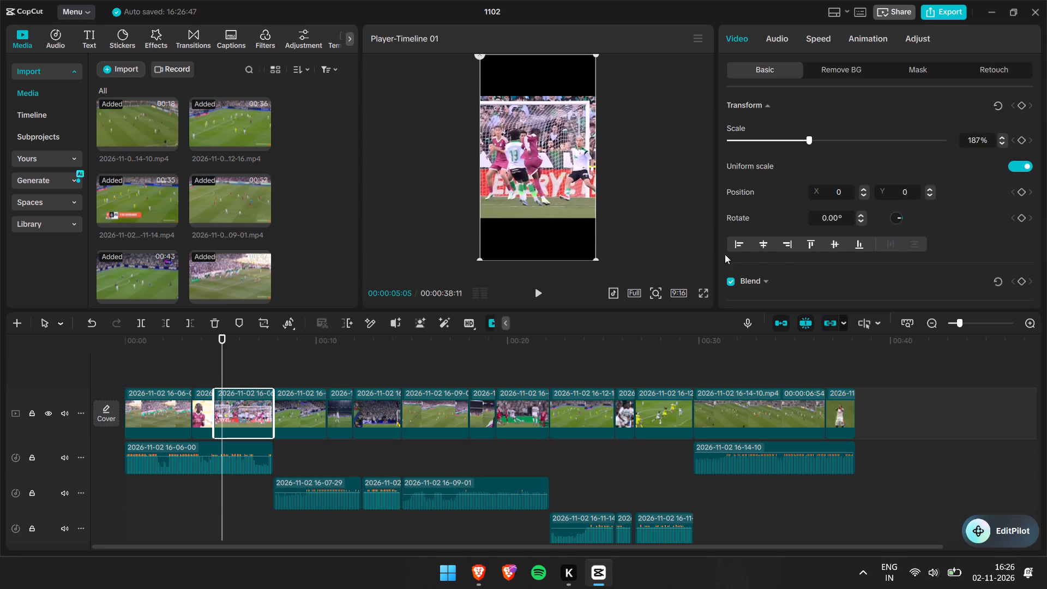
pyautogui.click(219, 373)
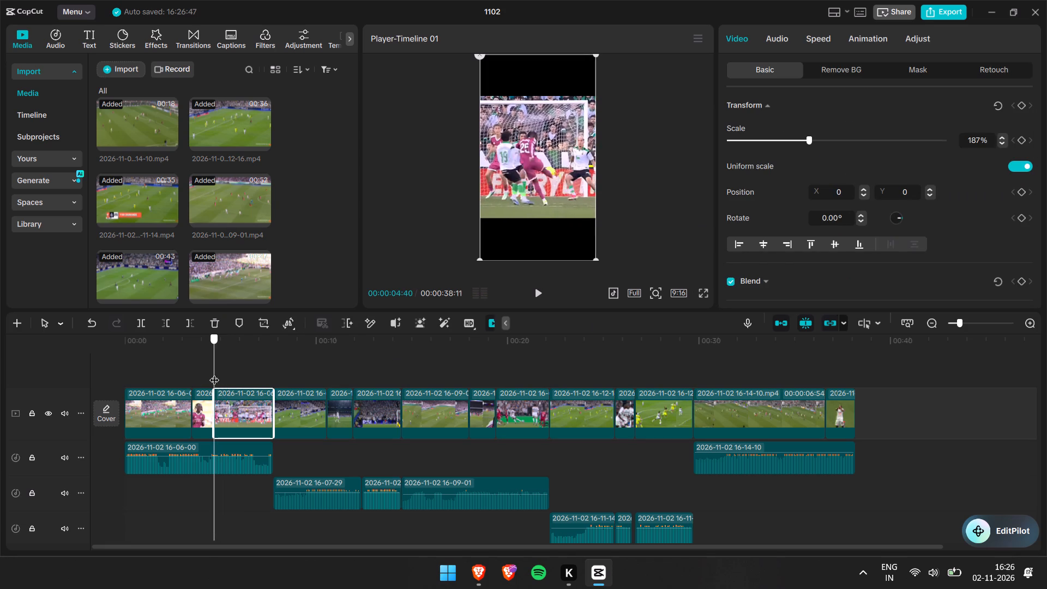
pyautogui.press('space')
pyautogui.press('space')
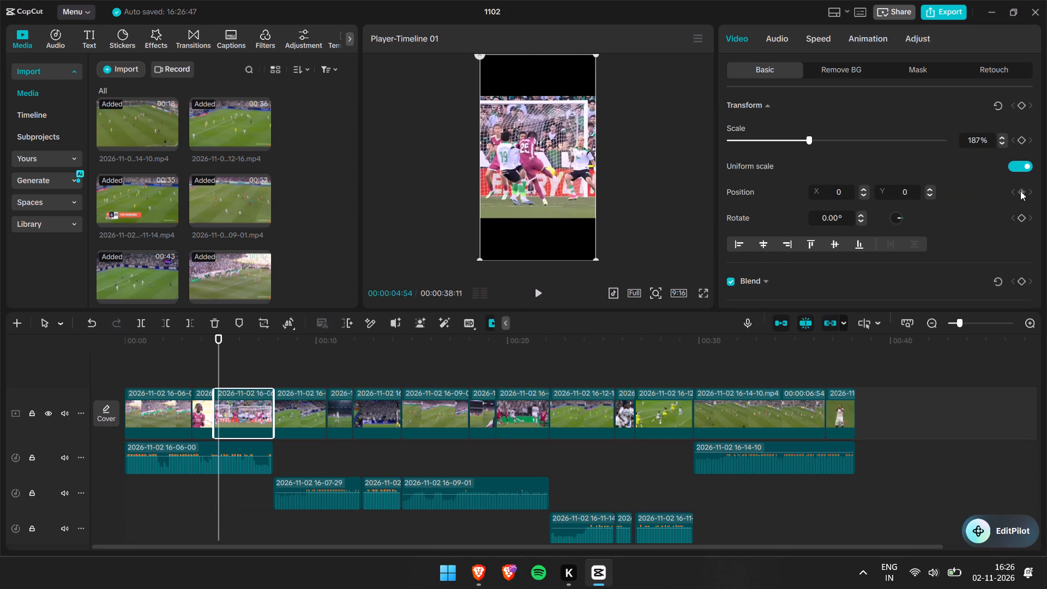
pyautogui.click(1024, 191)
# Shift the third video piece to X 627 at 00:00:05:25.
pyautogui.press('space')
pyautogui.press('space')
pyautogui.moveTo(539, 188); pyautogui.dragTo(565, 185)
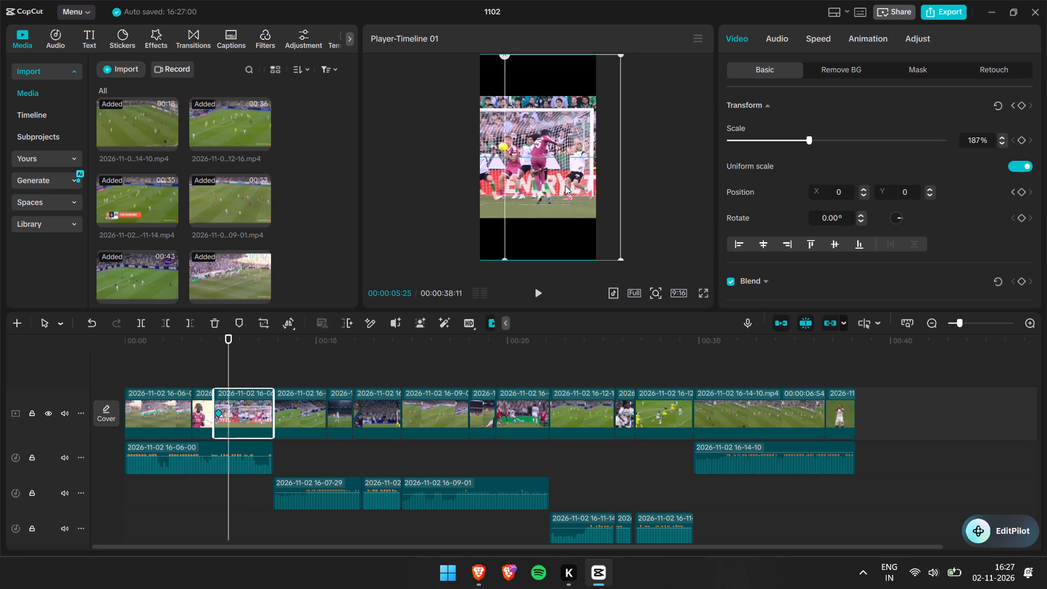
pyautogui.moveTo(565, 185); pyautogui.dragTo(579, 188)
# Play the third piece onward and shift it to X 482 at 00:00:06:20 to follow the ball.
pyautogui.press('space')
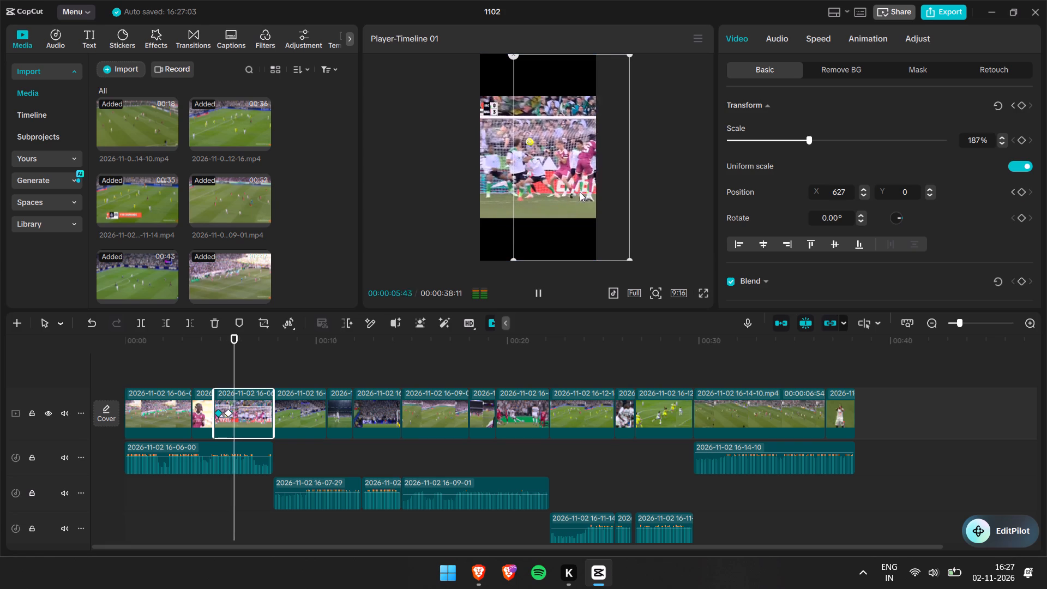
pyautogui.press('space')
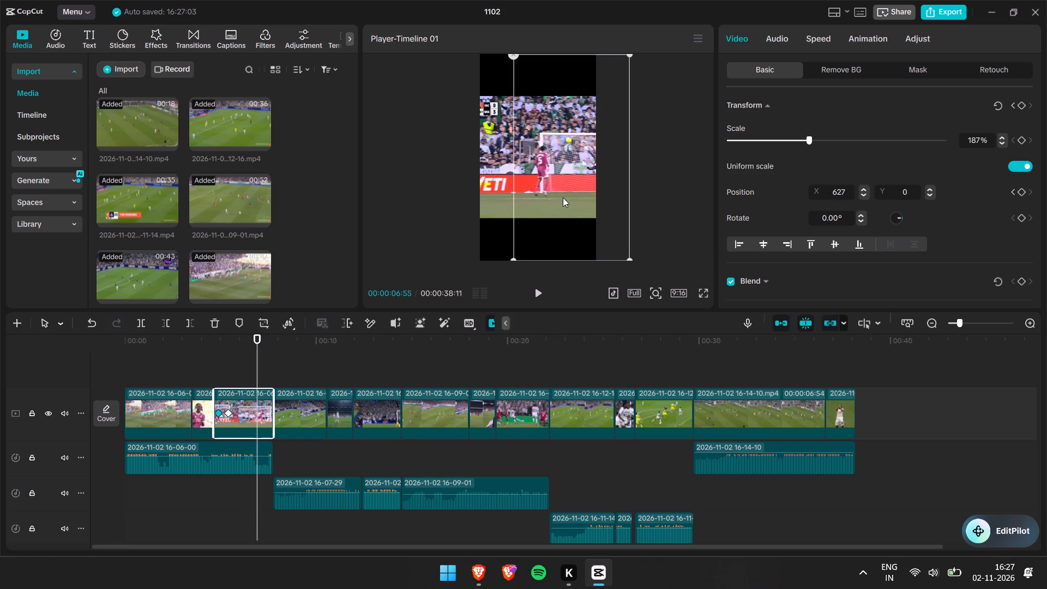
pyautogui.moveTo(256, 371); pyautogui.dragTo(250, 373)
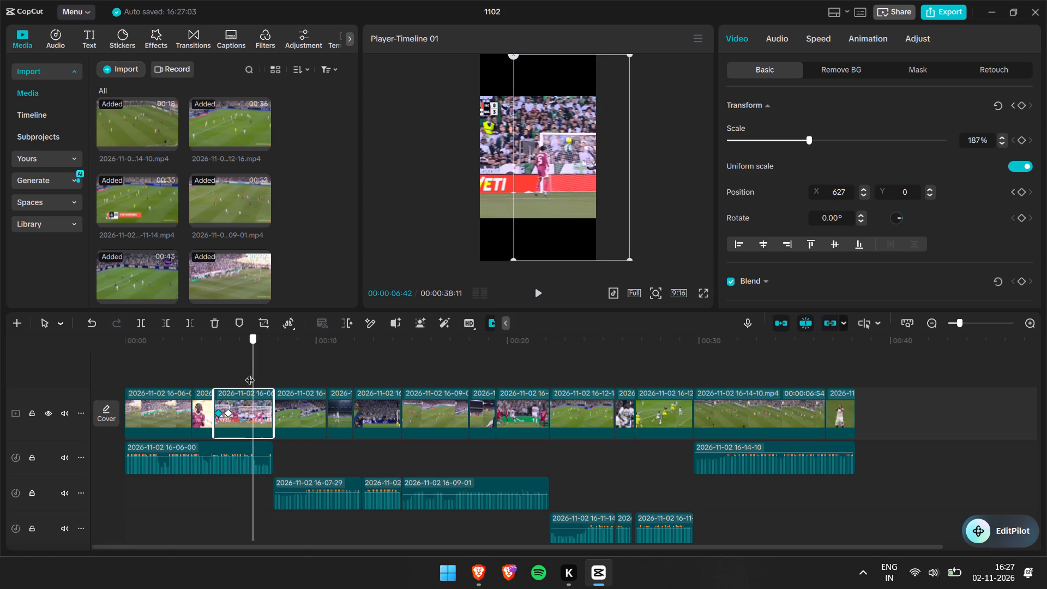
pyautogui.moveTo(250, 373); pyautogui.dragTo(246, 373)
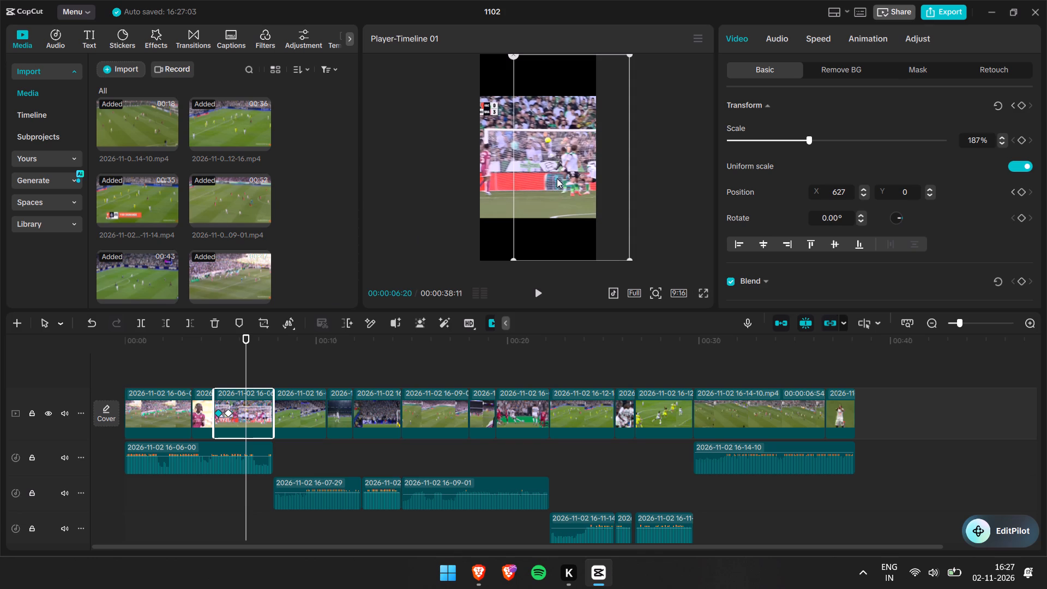
pyautogui.moveTo(557, 179); pyautogui.dragTo(549, 178)
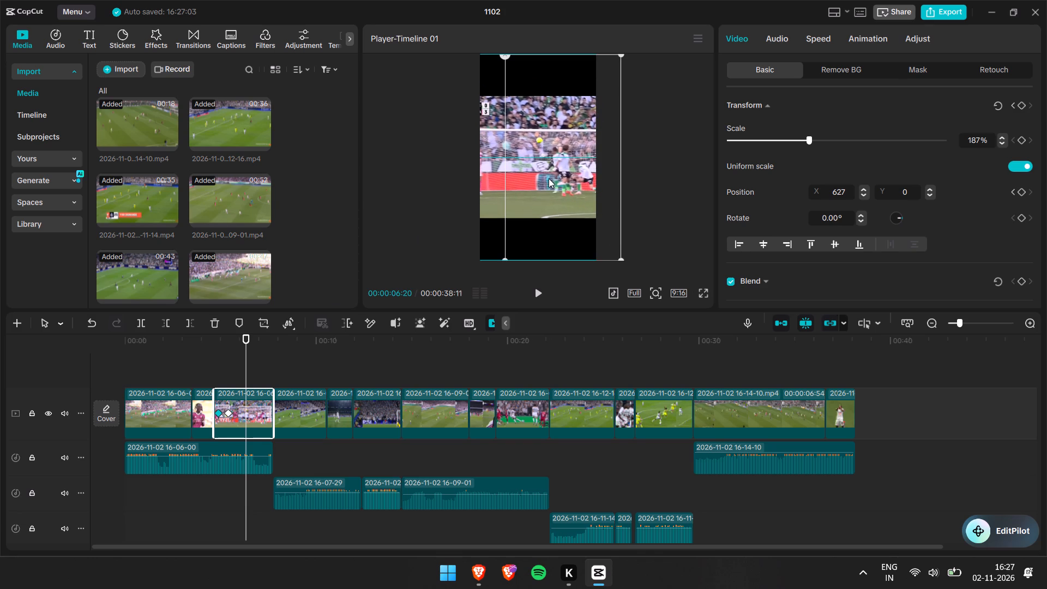
pyautogui.moveTo(549, 178); pyautogui.dragTo(549, 179)
# Reposition the third piece to X 0, Y -82 at 00:00:06:44 and play back the result.
pyautogui.press('space')
pyautogui.press('space')
pyautogui.moveTo(557, 182); pyautogui.dragTo(526, 182)
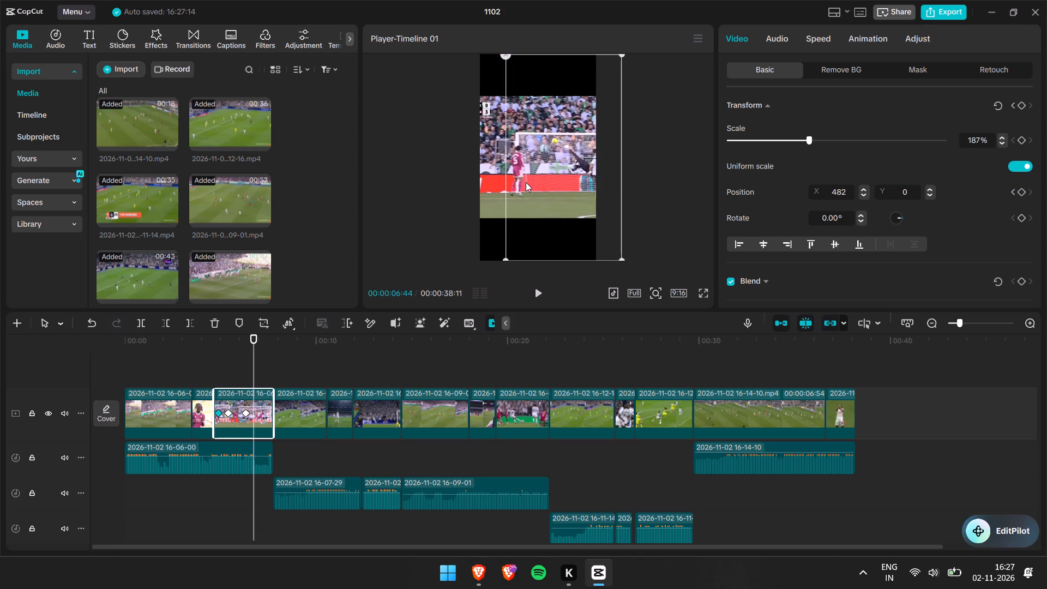
pyautogui.moveTo(526, 182); pyautogui.dragTo(518, 182)
pyautogui.moveTo(559, 183); pyautogui.dragTo(528, 187)
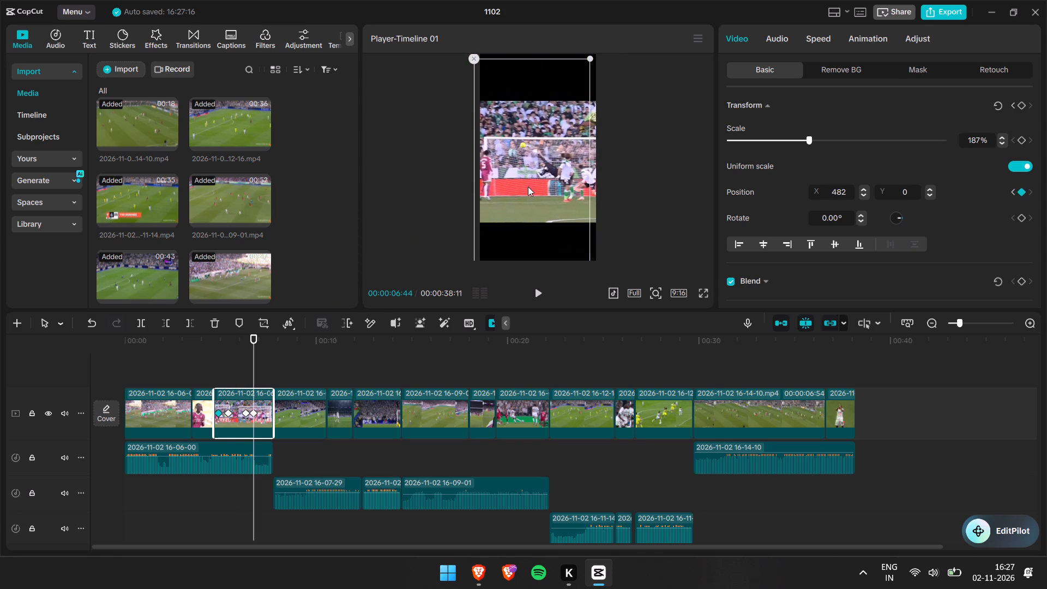
pyautogui.moveTo(528, 187); pyautogui.dragTo(535, 187)
pyautogui.press('space')
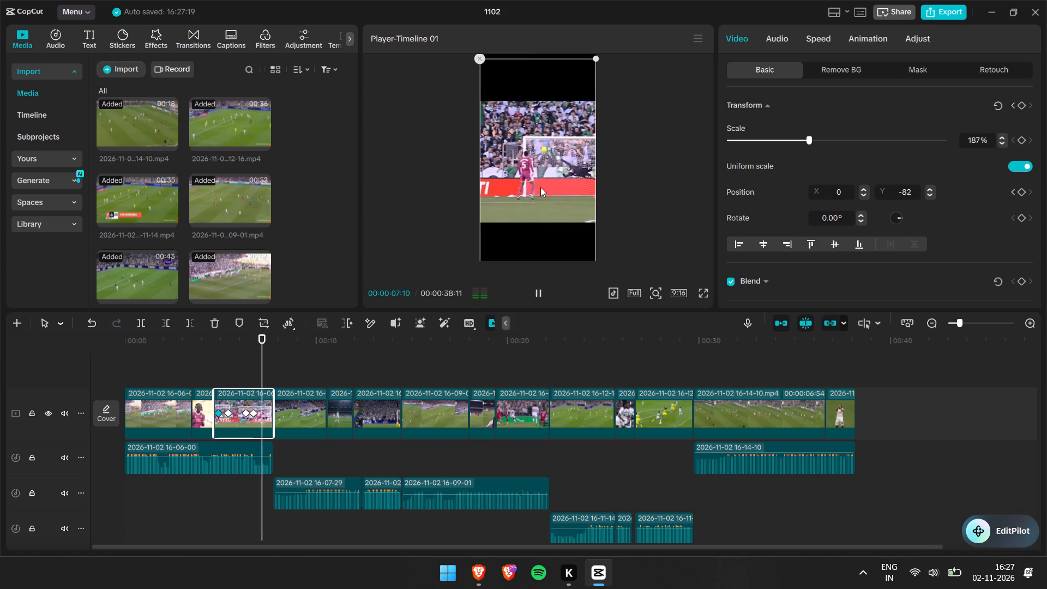
pyautogui.press('space')
# Move the fourth video piece to X -374, Y 0 at 00:00:07:46 and add a position keyframe there.
pyautogui.press('space')
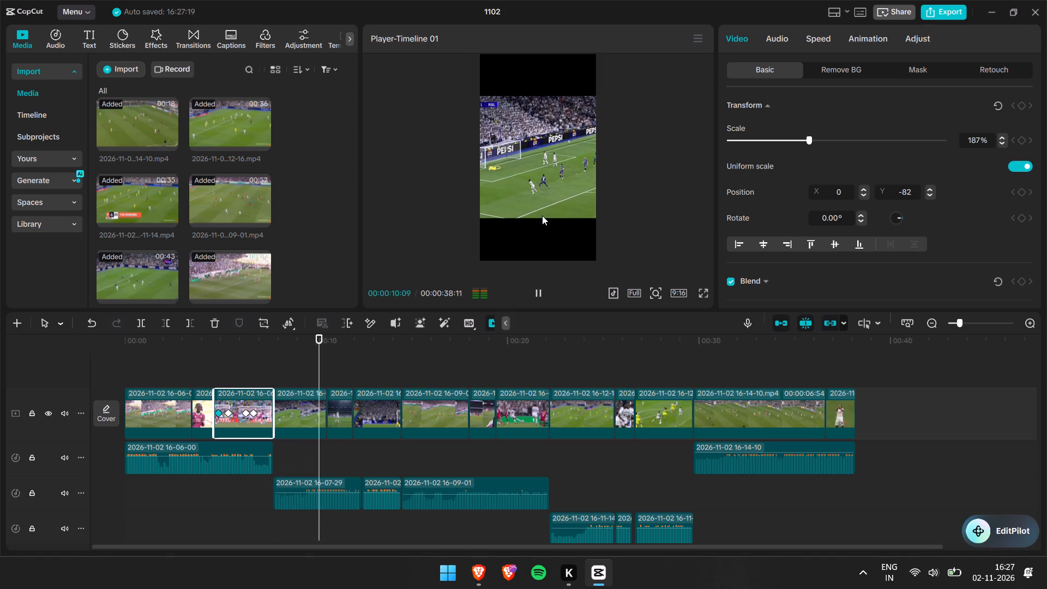
pyautogui.click(331, 375)
pyautogui.click(344, 375)
pyautogui.moveTo(337, 374); pyautogui.dragTo(329, 374)
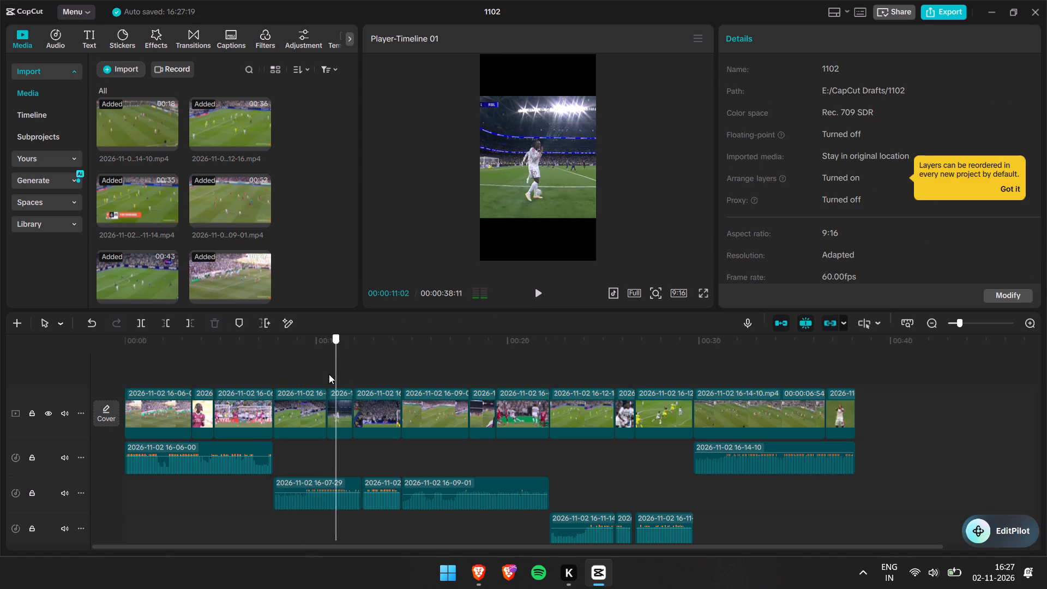
pyautogui.moveTo(329, 374); pyautogui.dragTo(275, 377)
pyautogui.press('space')
pyautogui.press('space')
pyautogui.click(288, 394)
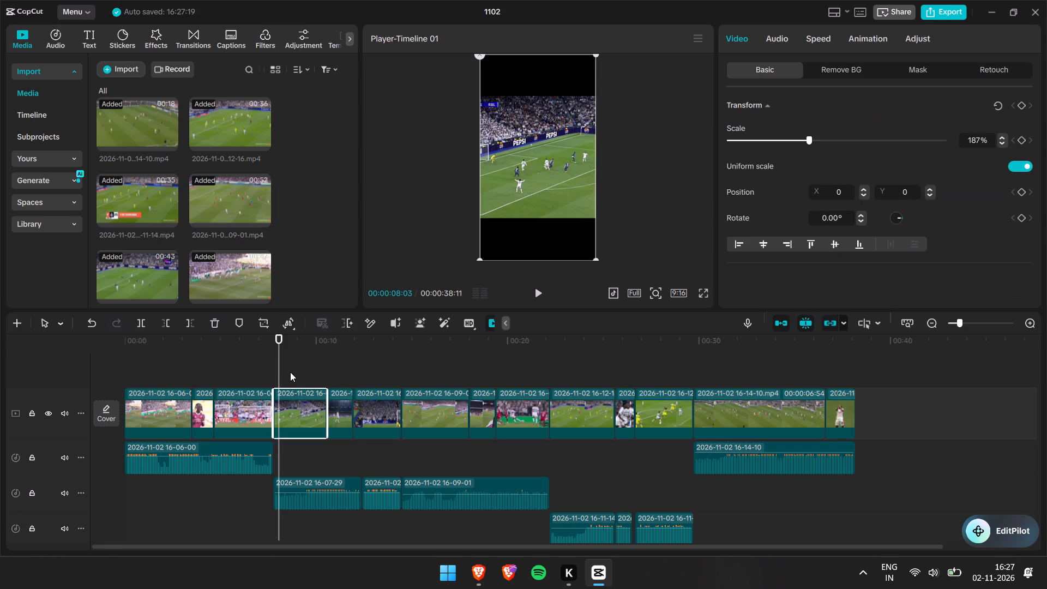
pyautogui.moveTo(280, 370); pyautogui.dragTo(274, 370)
pyautogui.moveTo(557, 183); pyautogui.dragTo(540, 166)
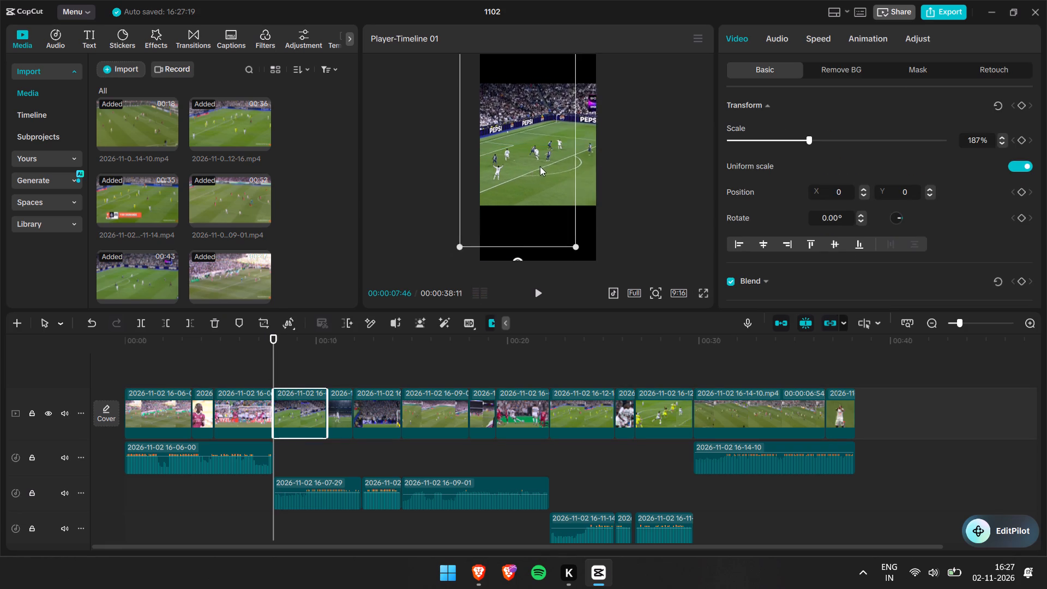
pyautogui.moveTo(540, 166); pyautogui.dragTo(537, 187)
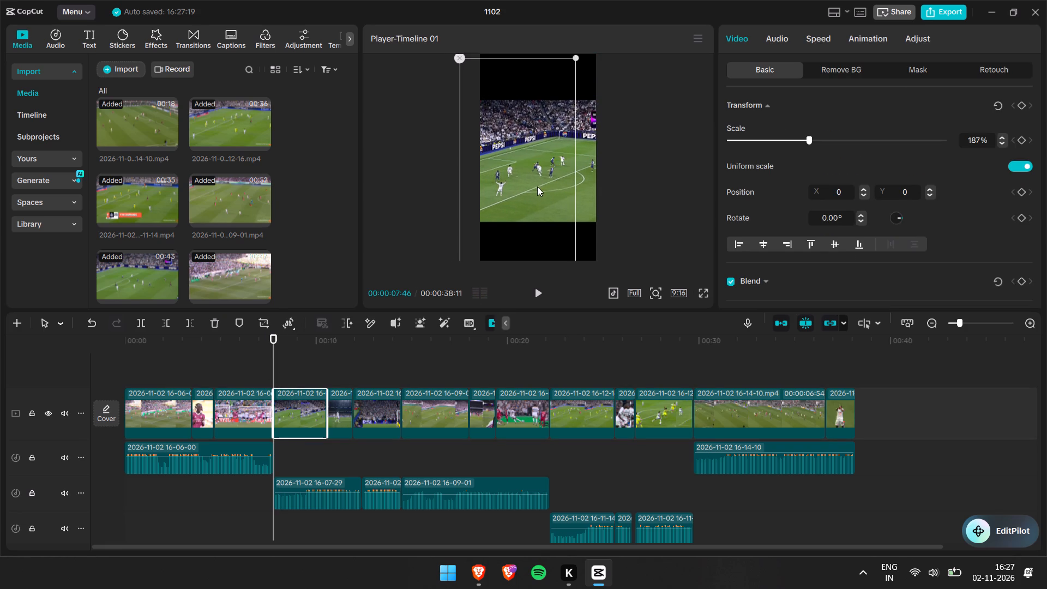
pyautogui.moveTo(537, 187); pyautogui.dragTo(538, 183)
pyautogui.click(1024, 193)
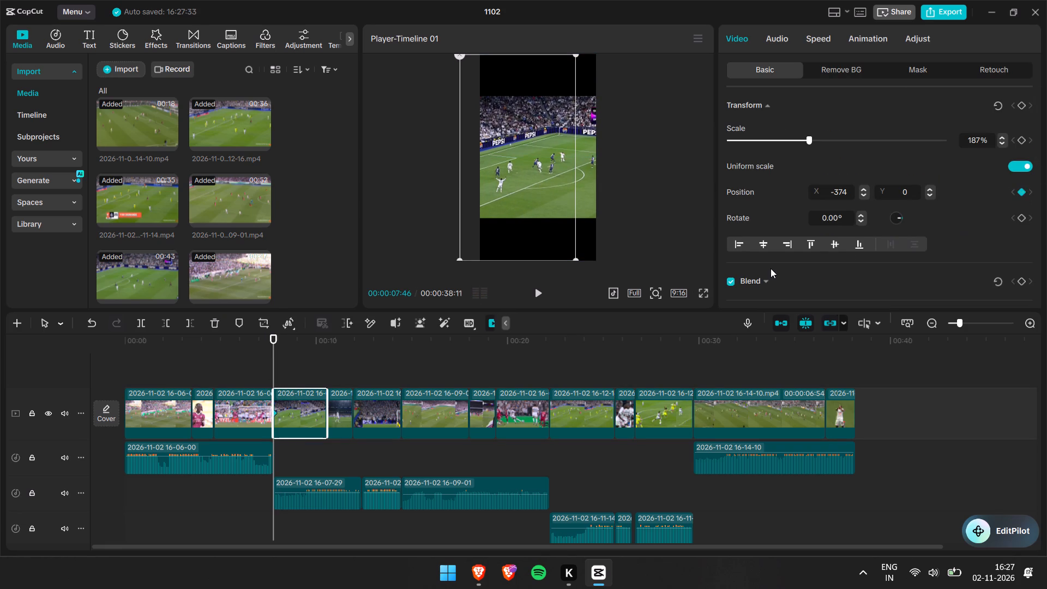
# Keyframe the fourth video piece at X 0 at 00:00:08:19 and at X 298 at 00:00:09:02.
pyautogui.press('space')
pyautogui.press('space')
pyautogui.moveTo(557, 193); pyautogui.dragTo(575, 190)
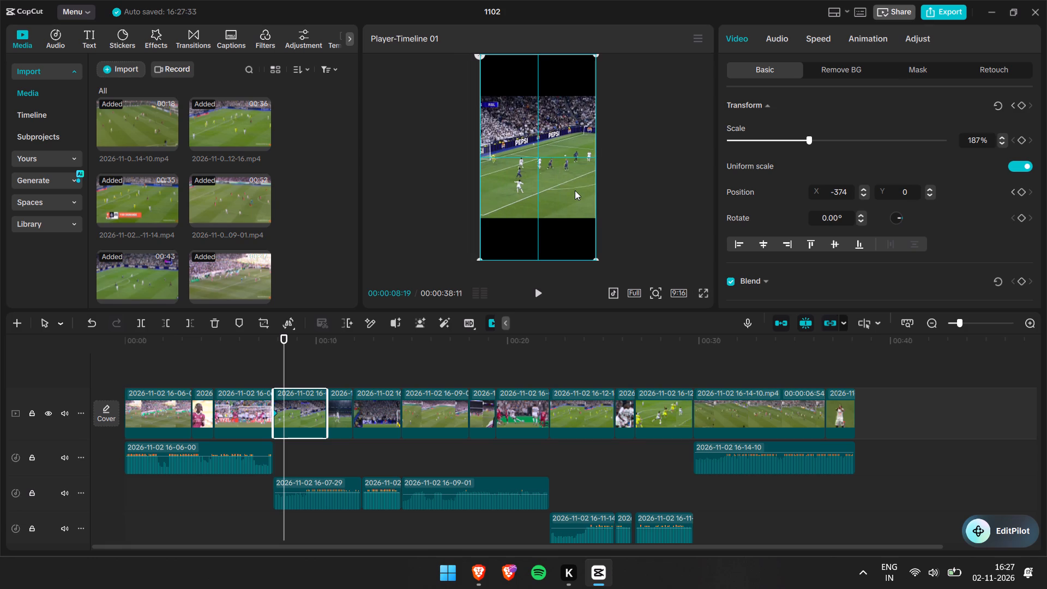
pyautogui.moveTo(575, 190); pyautogui.dragTo(574, 190)
pyautogui.press('space')
pyautogui.press('space')
pyautogui.moveTo(559, 201); pyautogui.dragTo(564, 201)
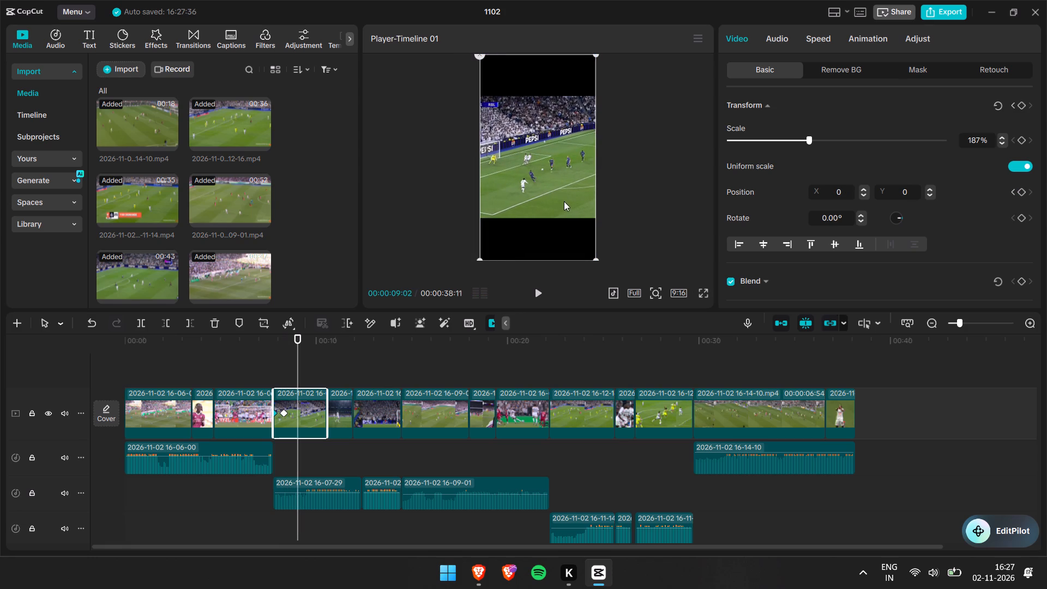
pyautogui.moveTo(564, 201); pyautogui.dragTo(575, 202)
# Shift the fourth video piece to X 570 at 00:00:09:44 and play on past its end.
pyautogui.press('space')
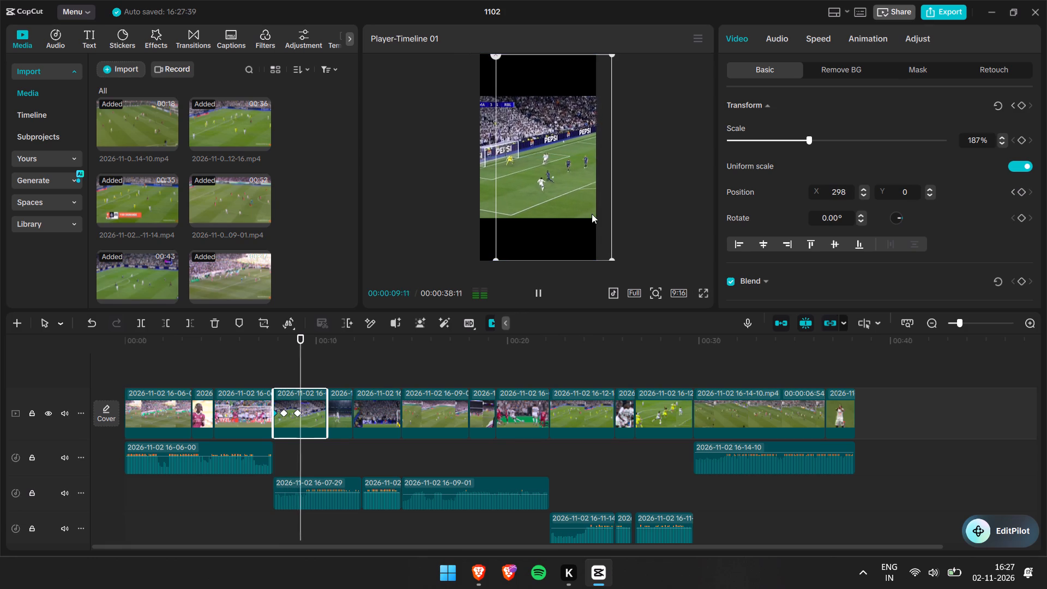
pyautogui.press('space')
pyautogui.press('space')
pyautogui.press('space')
pyautogui.moveTo(544, 194); pyautogui.dragTo(549, 194)
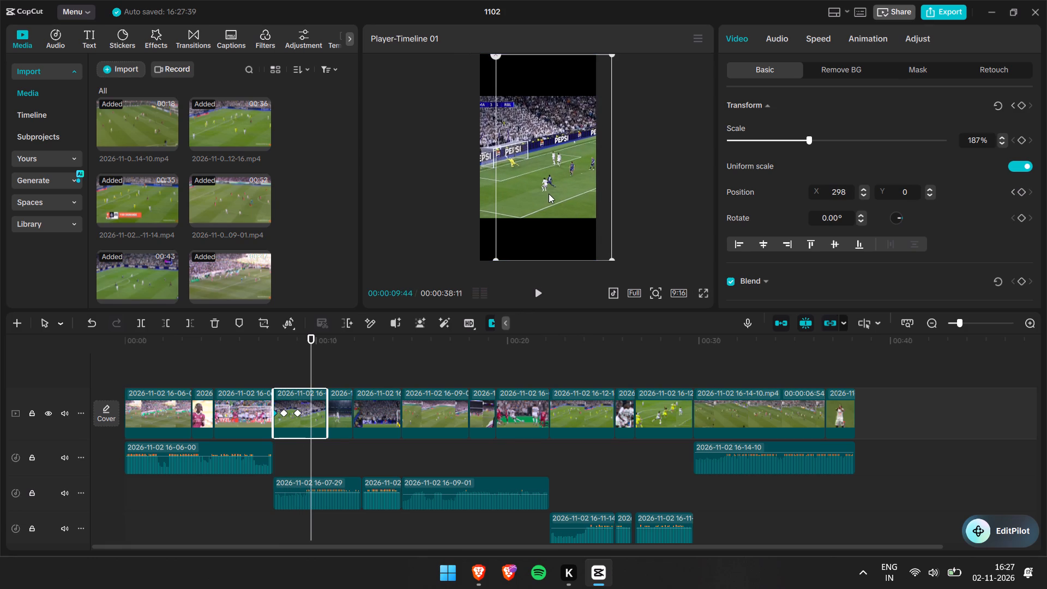
pyautogui.moveTo(549, 194); pyautogui.dragTo(559, 193)
pyautogui.press('space')
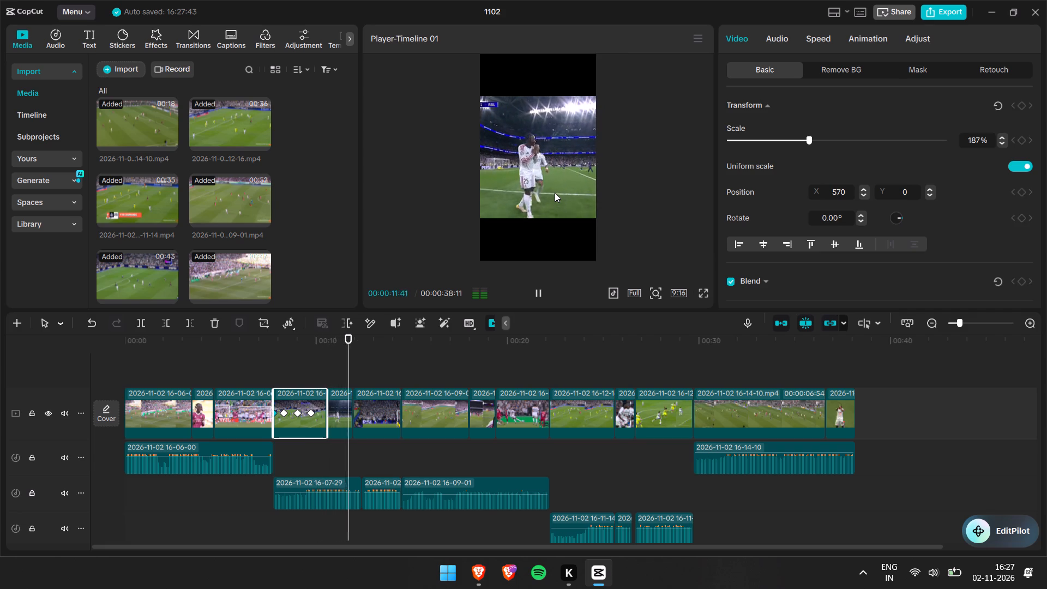
pyautogui.press('space')
# Move the sixth video piece to X 501, Y 0 near its start and add a position keyframe there.
pyautogui.moveTo(364, 371); pyautogui.dragTo(357, 370)
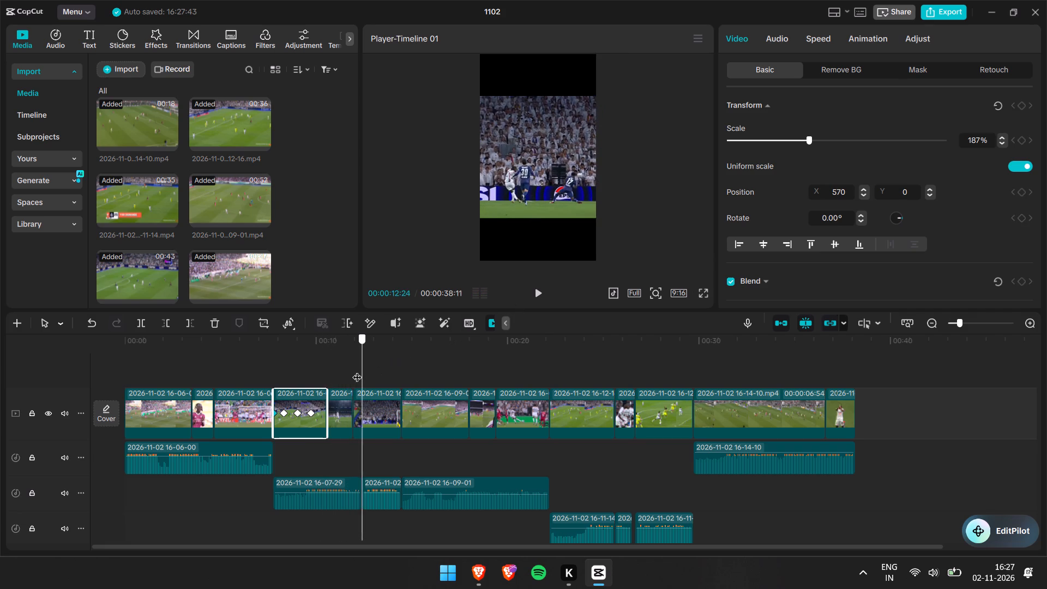
pyautogui.moveTo(357, 370); pyautogui.dragTo(356, 368)
pyautogui.click(372, 403)
pyautogui.moveTo(526, 177); pyautogui.dragTo(553, 174)
pyautogui.click(1022, 191)
# Keyframe the sixth video piece at X -215 at 00:00:12:14 and at X -881 at 00:00:12:41.
pyautogui.press('space')
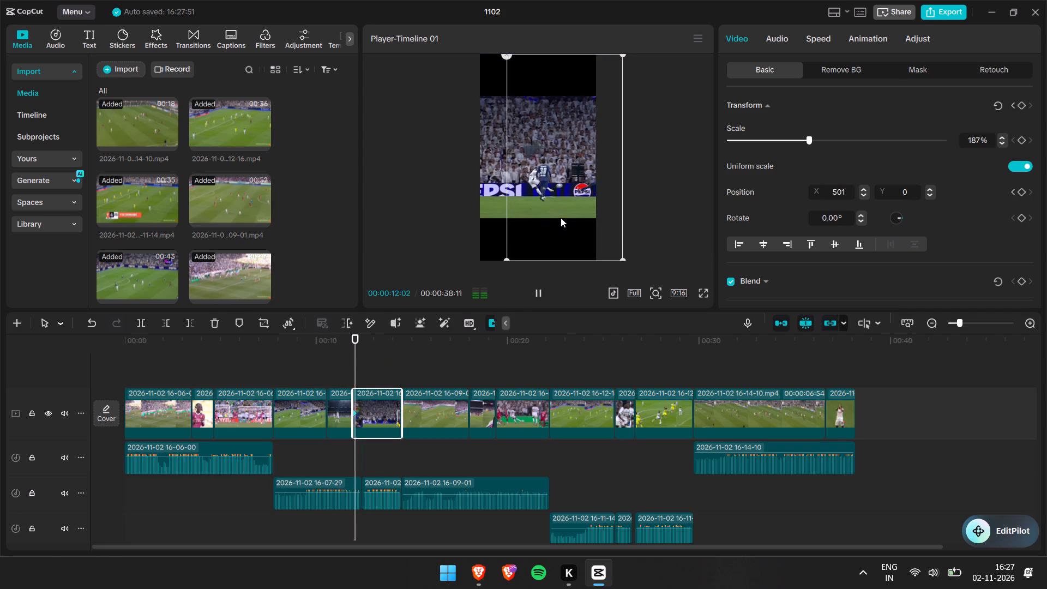
pyautogui.press('space')
pyautogui.moveTo(573, 196); pyautogui.dragTo(535, 194)
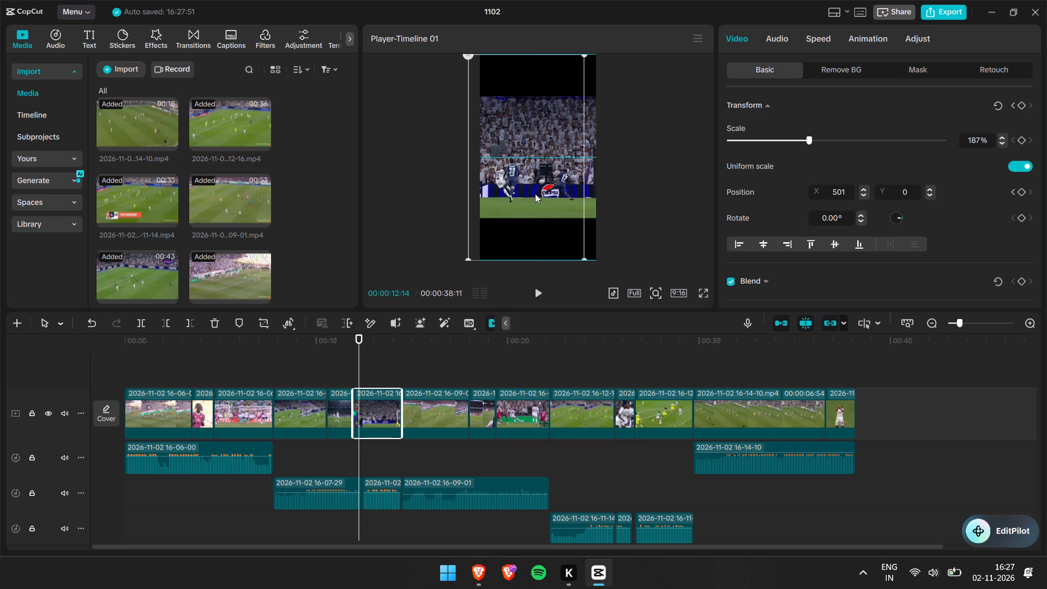
pyautogui.press('space')
pyautogui.press('space')
pyautogui.moveTo(573, 196); pyautogui.dragTo(532, 194)
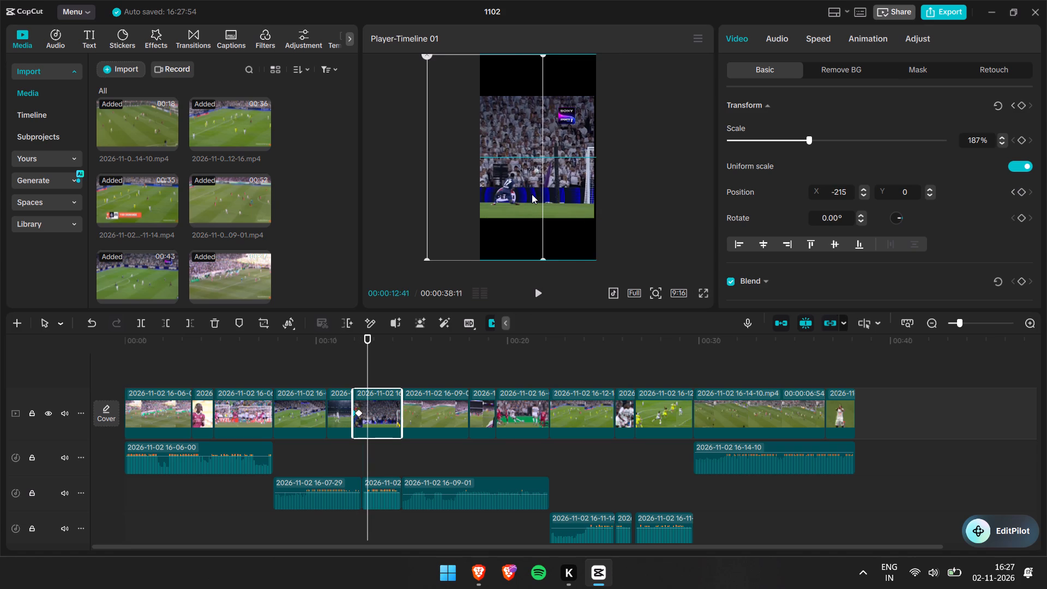
pyautogui.moveTo(532, 194); pyautogui.dragTo(558, 196)
# Bring the sixth video piece back to X 0 at 00:00:13:16 to follow the play.
pyautogui.press('space')
pyautogui.press('space')
pyautogui.press('space')
pyautogui.press('space')
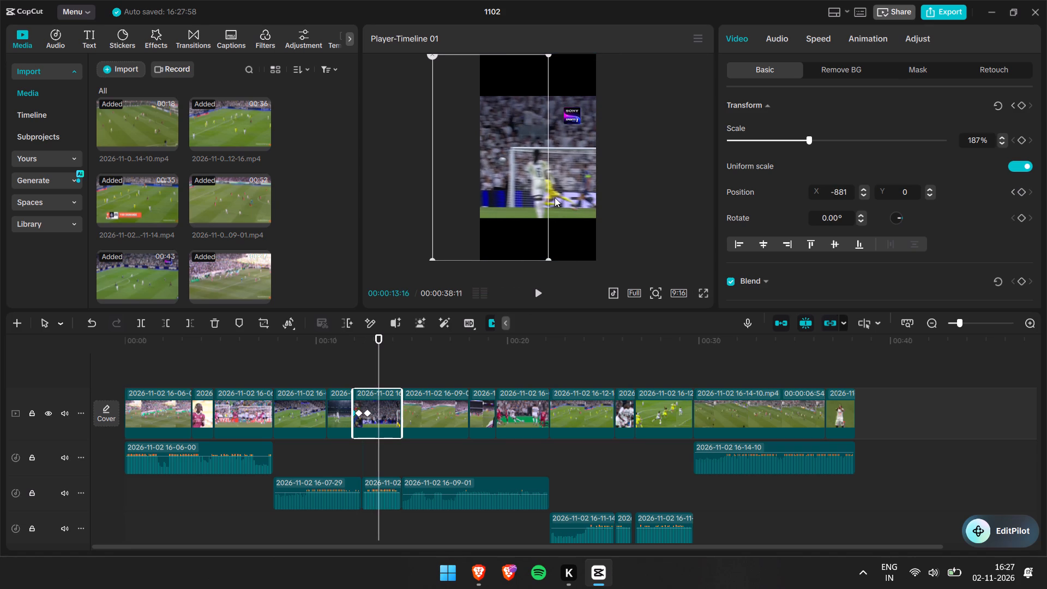
pyautogui.moveTo(532, 200); pyautogui.dragTo(564, 199)
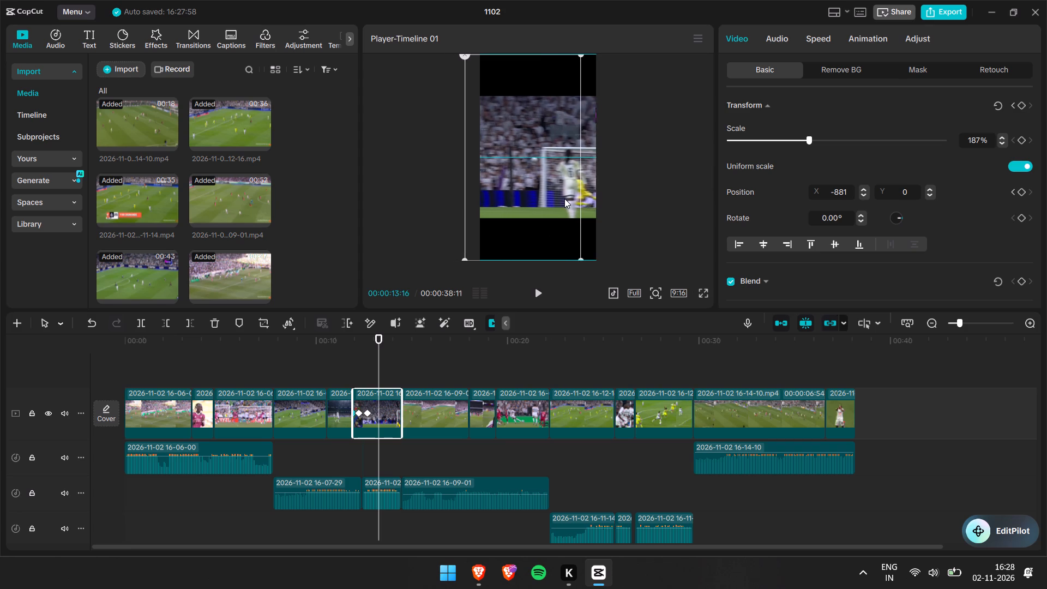
pyautogui.moveTo(564, 199); pyautogui.dragTo(579, 199)
# Shift the sixth video piece to X 627 at 00:00:13:38.
pyautogui.press('space')
pyautogui.press('space')
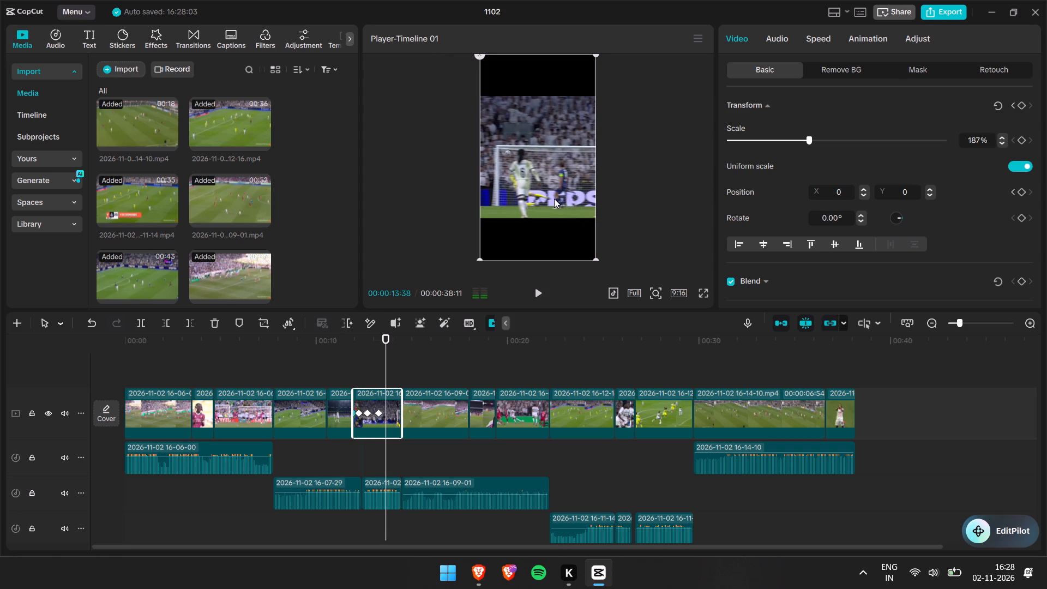
pyautogui.moveTo(552, 197); pyautogui.dragTo(596, 197)
pyautogui.moveTo(545, 192); pyautogui.dragTo(559, 193)
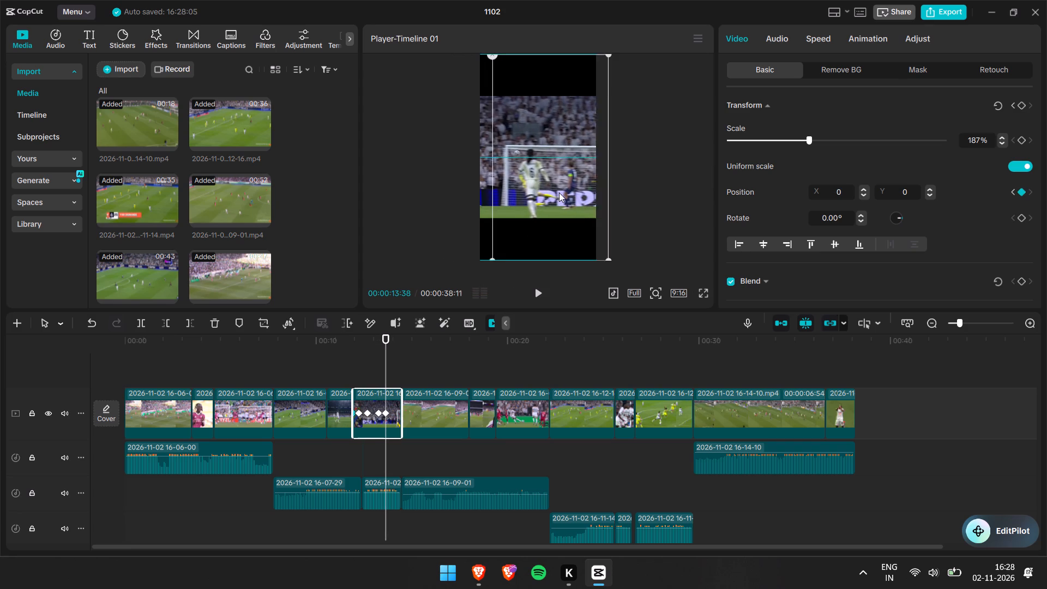
pyautogui.moveTo(559, 193); pyautogui.dragTo(580, 193)
# Shift the sixth video piece to X 875 at 00:00:14:08 and play on through the following pieces.
pyautogui.press('space')
pyautogui.press('space')
pyautogui.moveTo(546, 196); pyautogui.dragTo(555, 196)
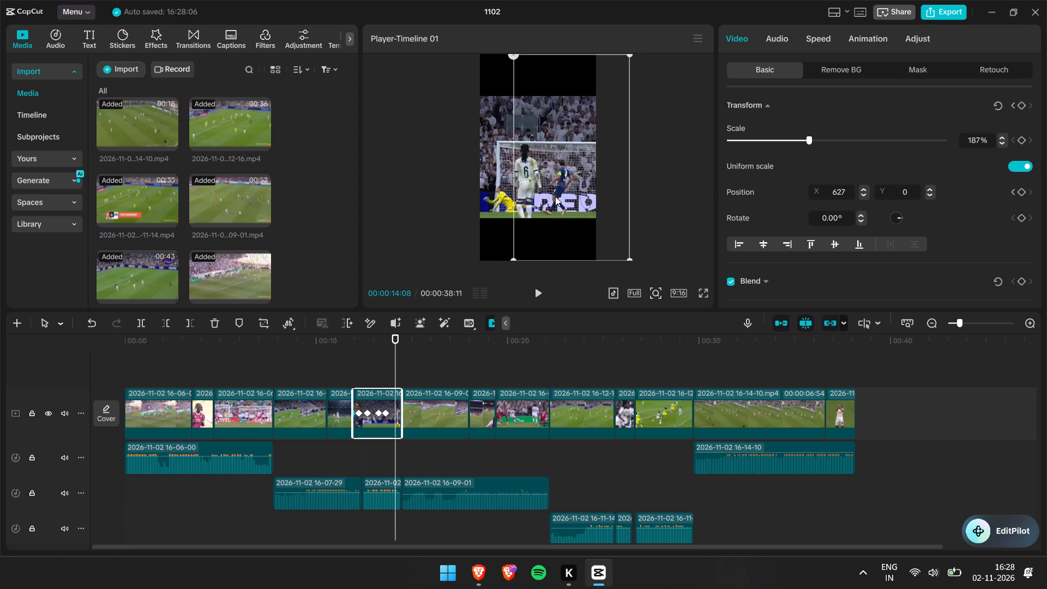
pyautogui.moveTo(555, 196); pyautogui.dragTo(567, 195)
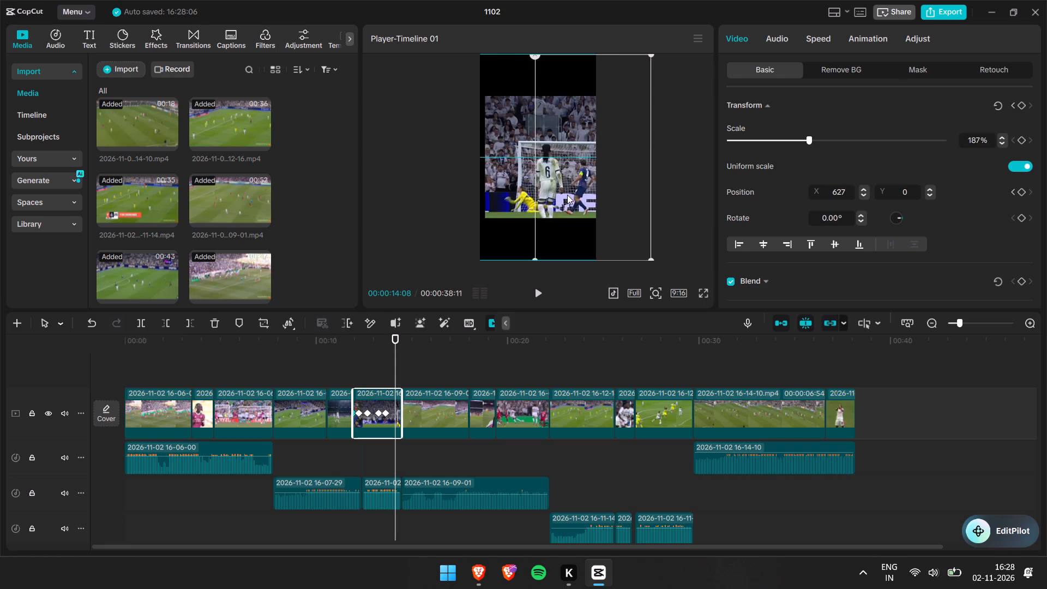
pyautogui.moveTo(567, 195); pyautogui.dragTo(559, 196)
pyautogui.press('space')
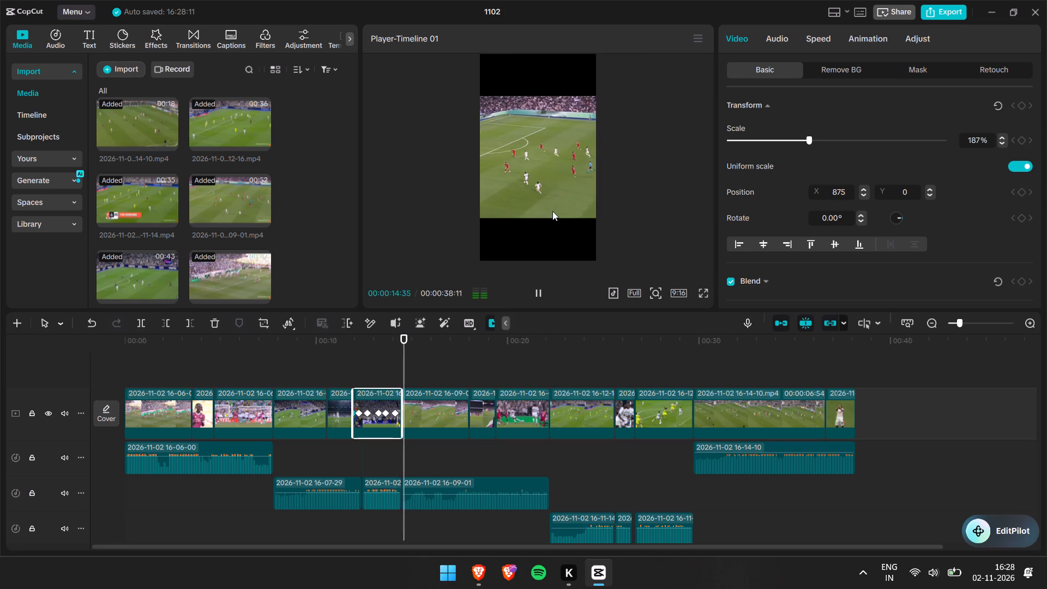
pyautogui.press('space')
pyautogui.press('space')
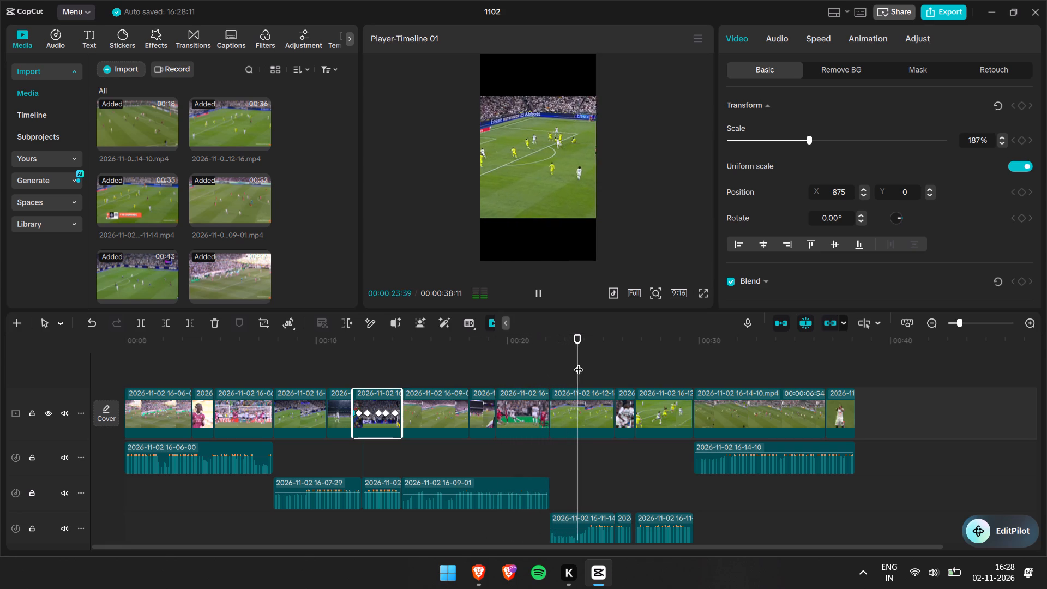
# Add a position keyframe to the tenth video piece at 00:00:23:29, keeping it at X 0, Y 0.
pyautogui.press('space')
pyautogui.moveTo(589, 367); pyautogui.dragTo(551, 366)
pyautogui.click(575, 398)
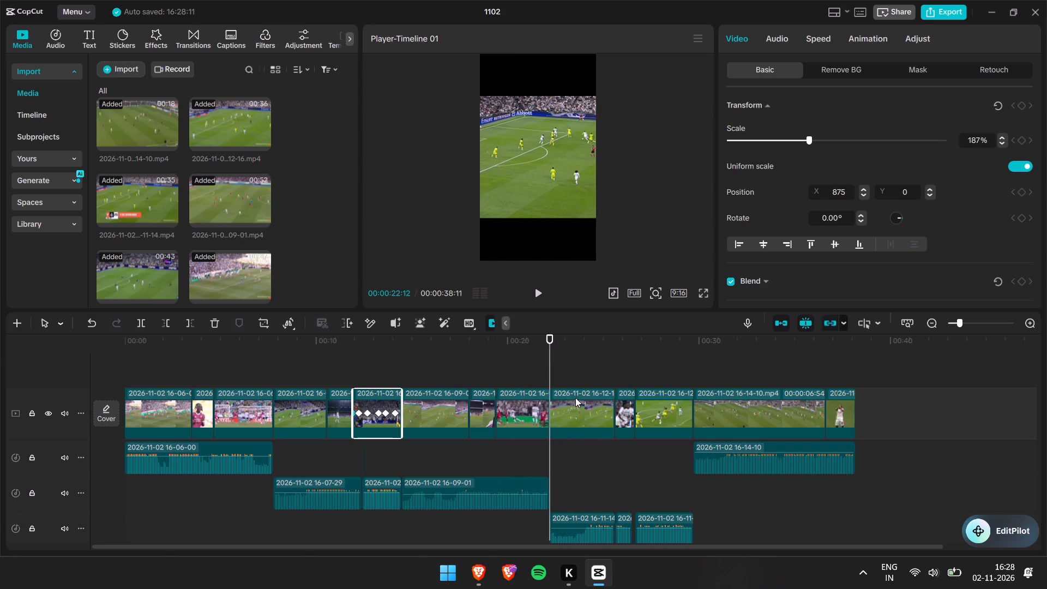
pyautogui.press('space')
pyautogui.click(1023, 193)
pyautogui.press('space')
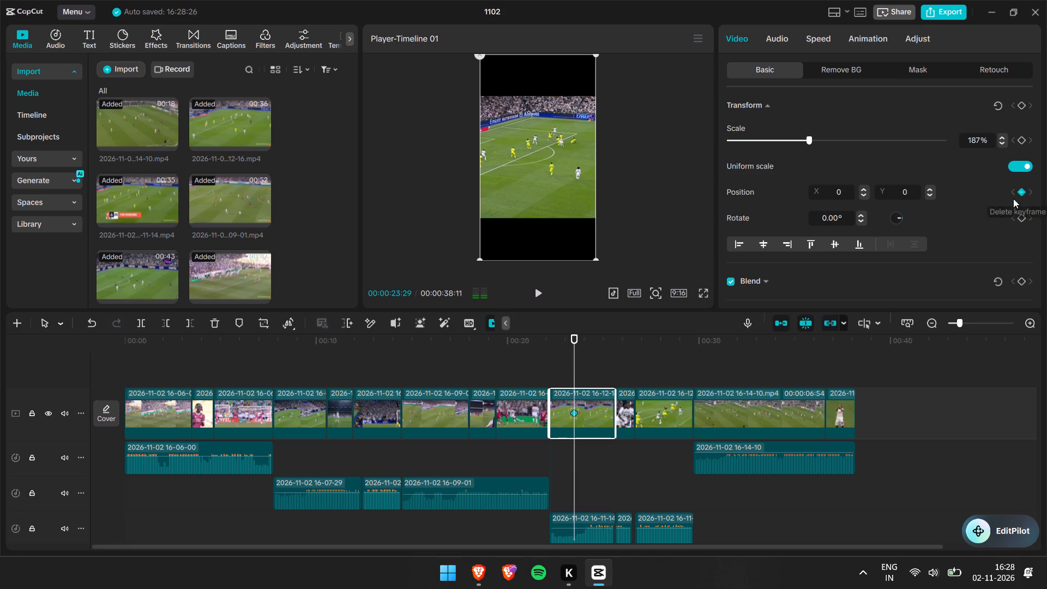
# Shift the tenth video piece to X 387 at 00:00:23:56 and play on past its end.
pyautogui.press('space')
pyautogui.press('space')
pyautogui.moveTo(539, 189); pyautogui.dragTo(556, 188)
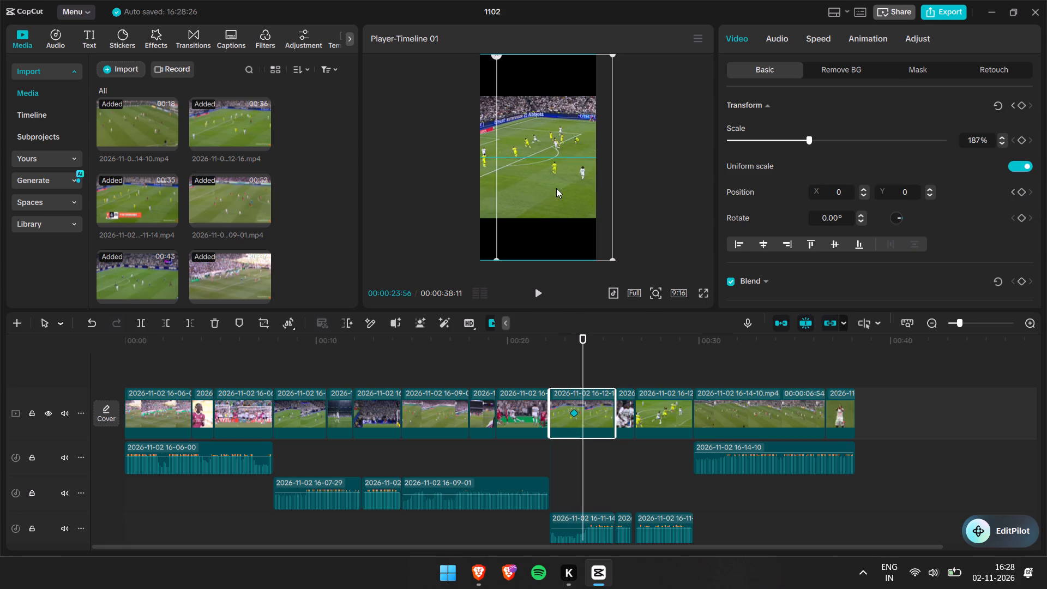
pyautogui.moveTo(556, 188); pyautogui.dragTo(561, 188)
pyautogui.press('space')
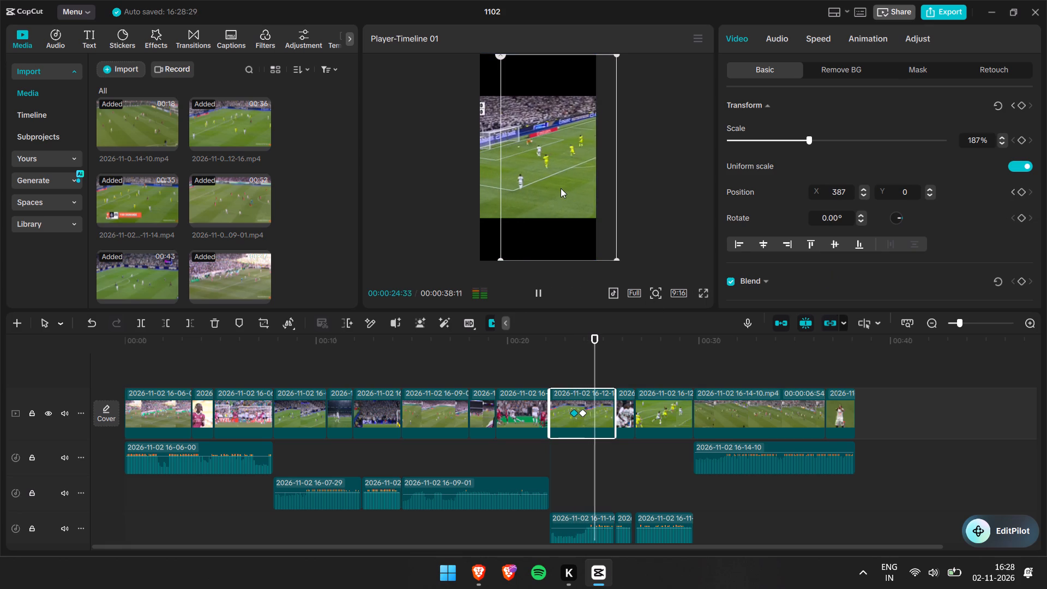
pyautogui.press('space')
pyautogui.press('space')
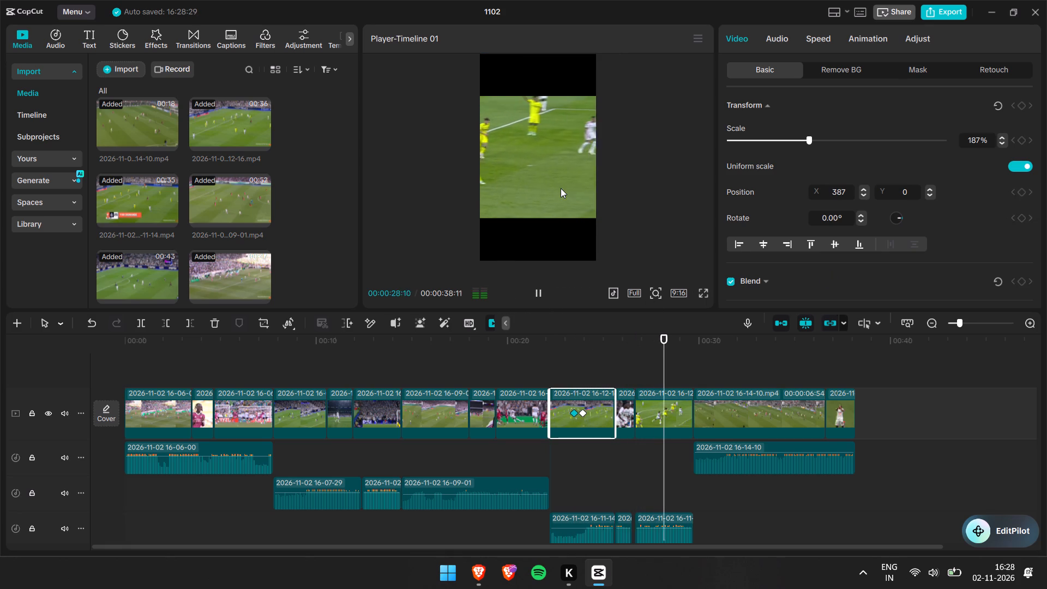
# Add a position keyframe to the twelfth video piece at 00:00:27:19, keeping it at X 0, Y 0.
pyautogui.press('space')
pyautogui.click(642, 375)
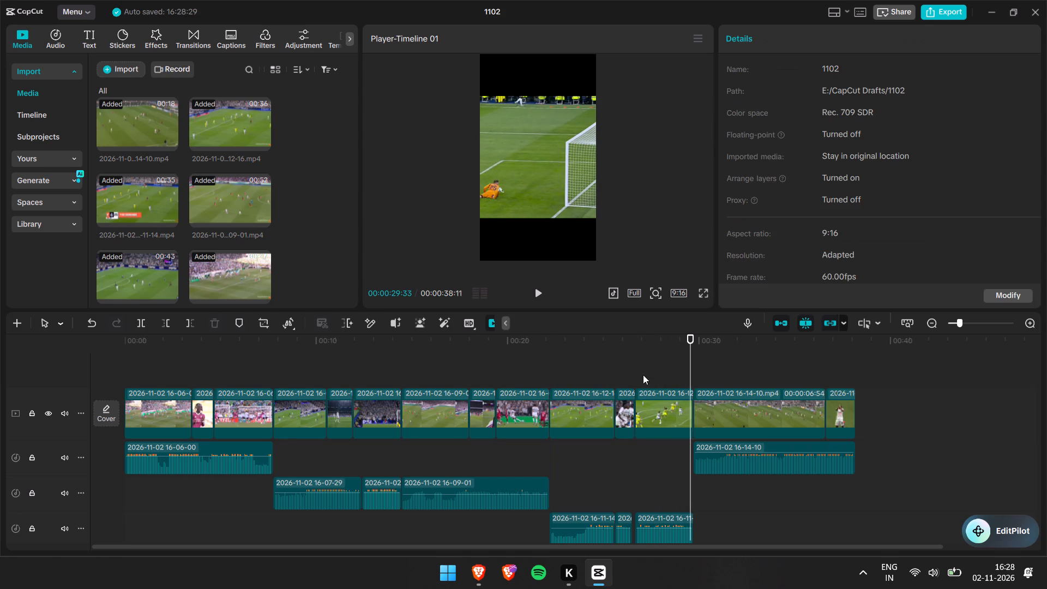
pyautogui.click(651, 404)
pyautogui.press('space')
pyautogui.press('space')
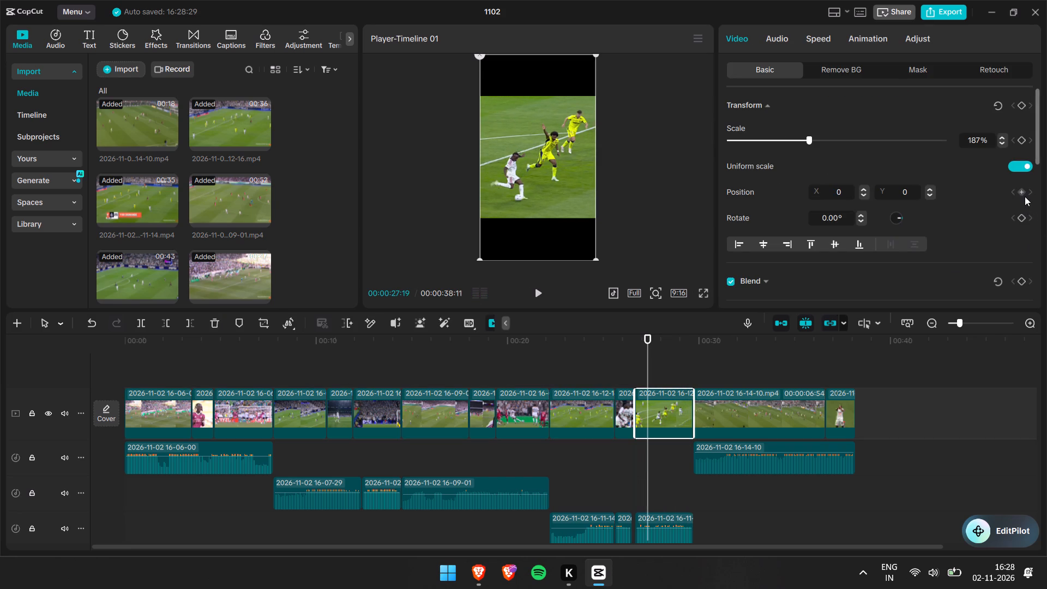
pyautogui.click(1026, 192)
# Shift the twelfth video piece to X -792, Y 0 at 00:00:27:45 and play on to its end.
pyautogui.press('space')
pyautogui.press('space')
pyautogui.moveTo(571, 187); pyautogui.dragTo(544, 190)
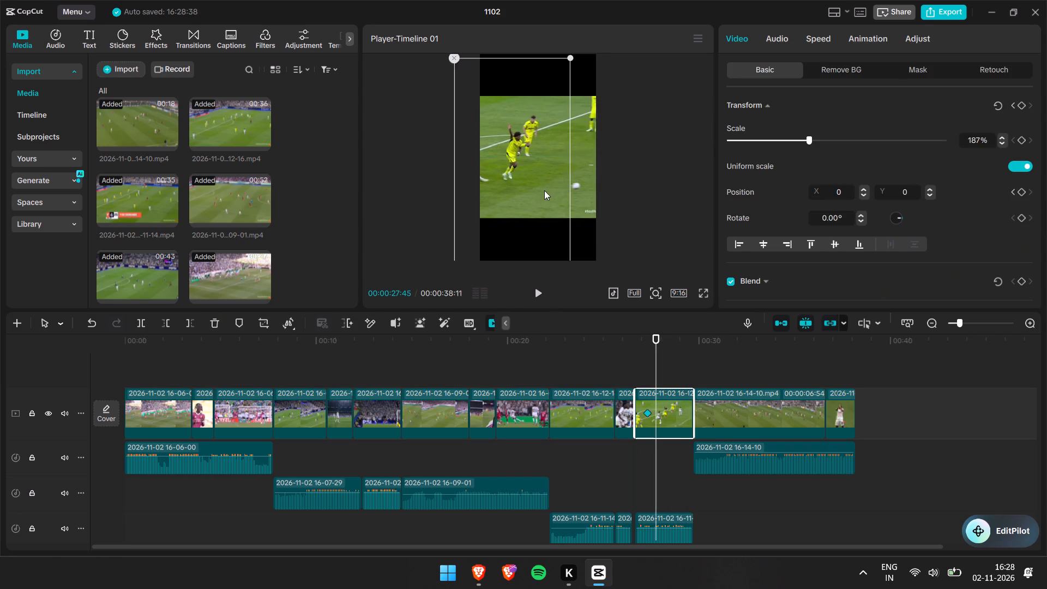
pyautogui.moveTo(544, 190); pyautogui.dragTo(528, 188)
pyautogui.press('space')
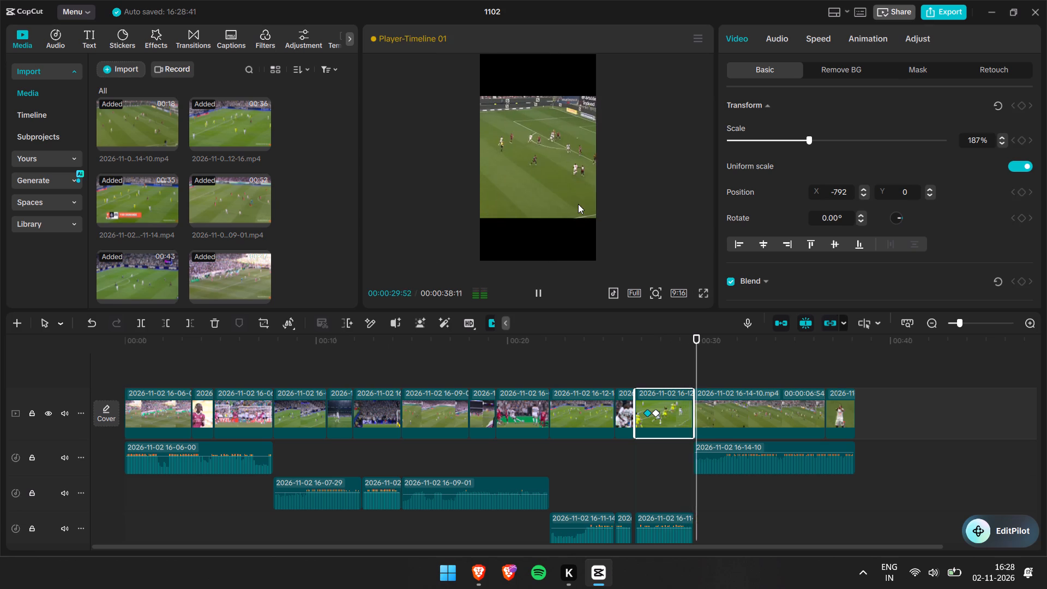
# Move the thirteenth video piece, from 16-14-10, to X -564 at 00:00:30:12 and add a position keyframe there.
pyautogui.press('space')
pyautogui.click(713, 406)
pyautogui.moveTo(563, 164); pyautogui.dragTo(544, 165)
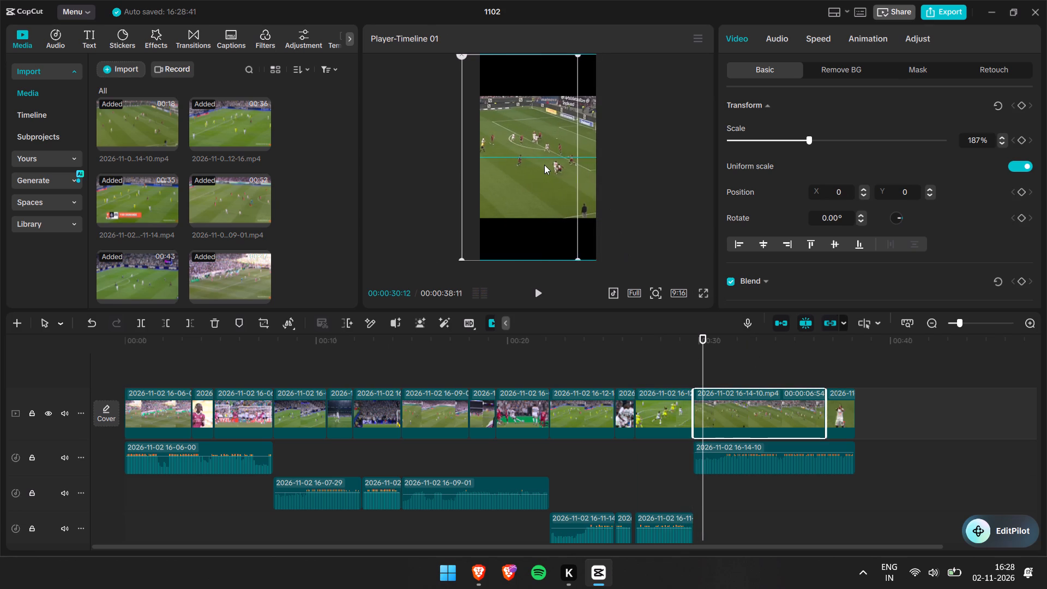
pyautogui.moveTo(544, 165); pyautogui.dragTo(533, 165)
pyautogui.click(1020, 189)
# Shift the thirteenth video piece to X -139, Y 0 at 00:00:30:58 and play on.
pyautogui.press('space')
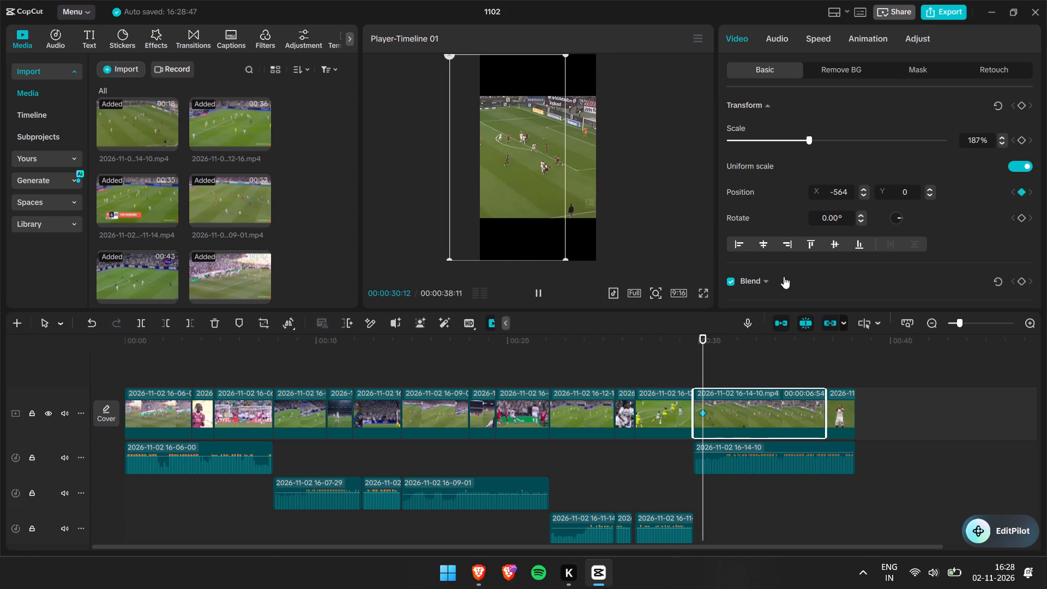
pyautogui.press('space')
pyautogui.moveTo(538, 177); pyautogui.dragTo(548, 177)
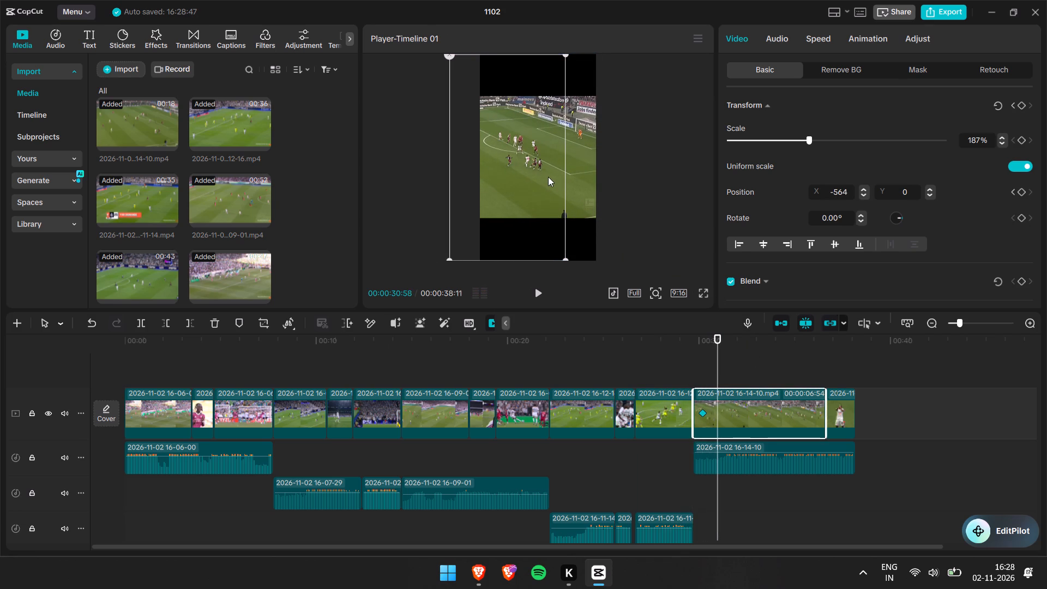
pyautogui.moveTo(548, 177); pyautogui.dragTo(561, 178)
pyautogui.press('space')
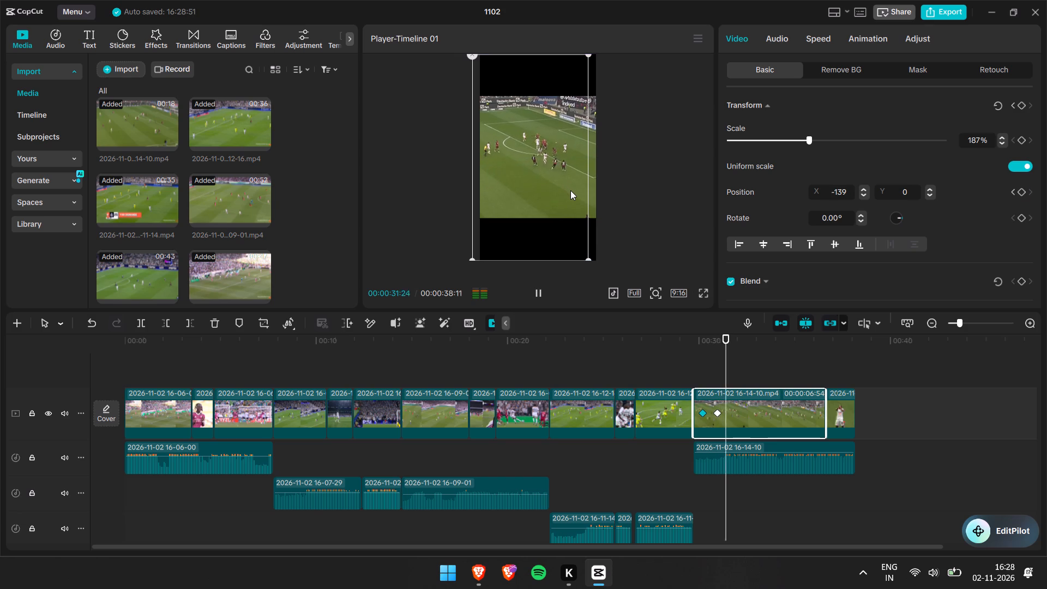
# Shift the thirteenth video piece to X 196, Y 0 at 00:00:32:41 and play on.
pyautogui.press('space')
pyautogui.moveTo(560, 178); pyautogui.dragTo(577, 178)
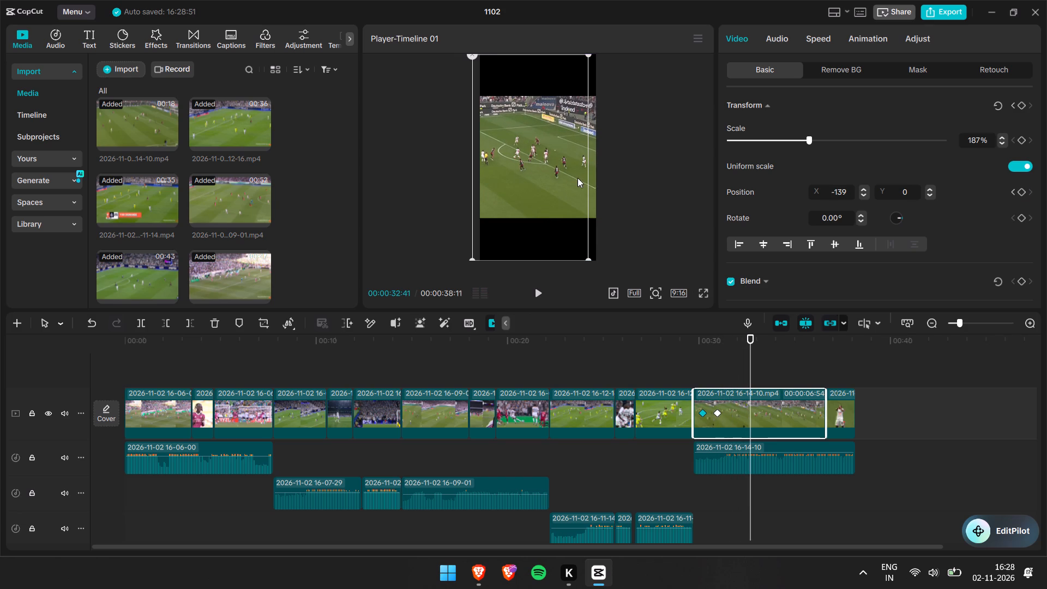
pyautogui.moveTo(577, 178); pyautogui.dragTo(579, 177)
pyautogui.press('space')
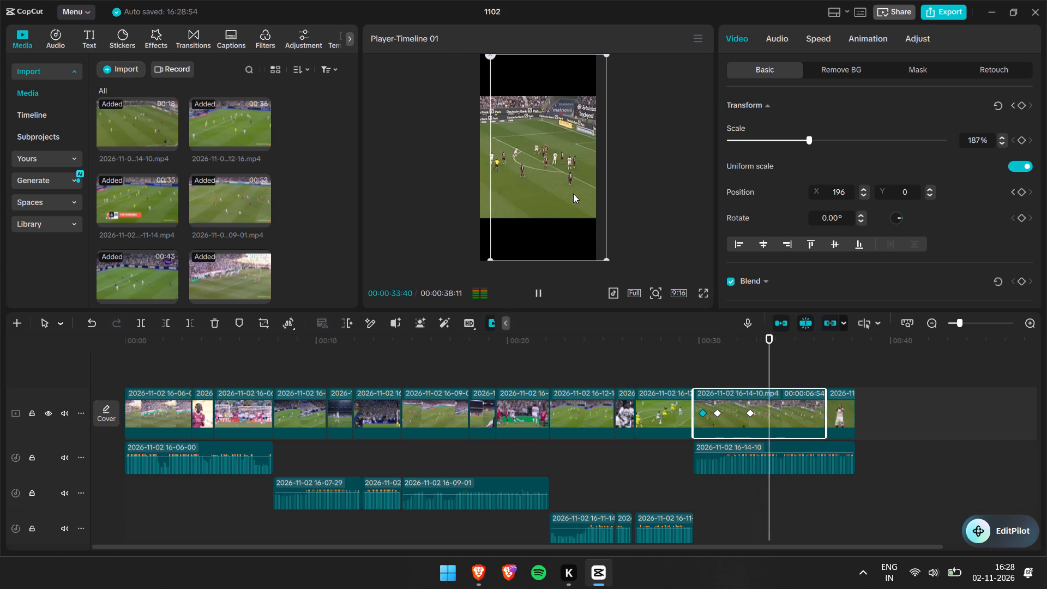
# Shift the thirteenth video piece back to X 0, Y 0 just after 00:00:35:00 and play on.
pyautogui.press('space')
pyautogui.press('space')
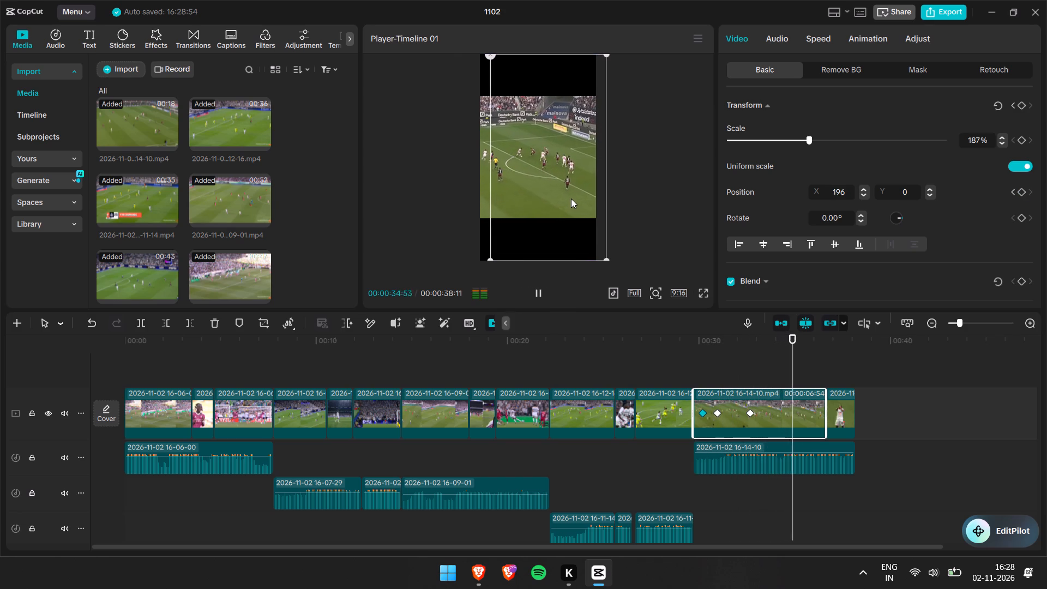
pyautogui.press('space')
pyautogui.moveTo(570, 199); pyautogui.dragTo(561, 200)
pyautogui.press('space')
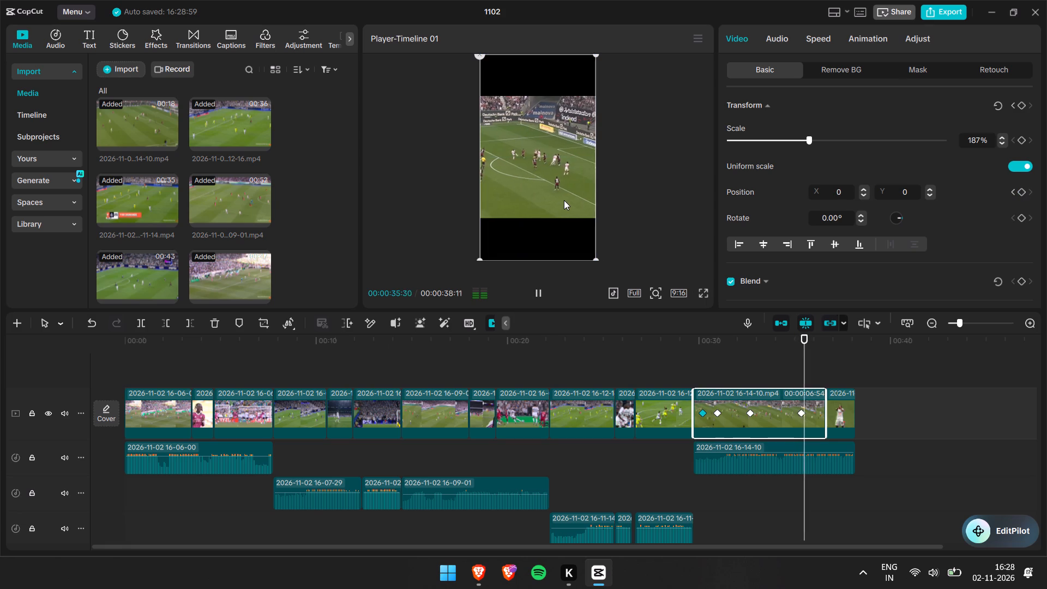
# Shift the thirteenth video piece in two keyframed moves just after 00:00:35:30, ending at X -951, Y 0, and play on past its end.
pyautogui.press('space')
pyautogui.moveTo(564, 200); pyautogui.dragTo(542, 201)
pyautogui.press('space')
pyautogui.press('space')
pyautogui.moveTo(563, 199); pyautogui.dragTo(534, 200)
pyautogui.press('space')
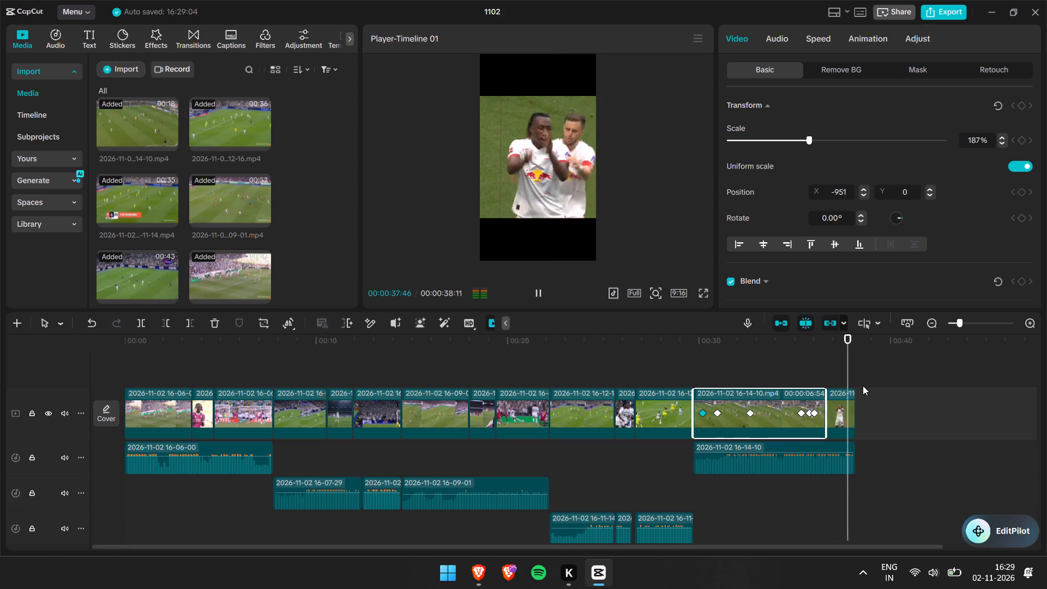
# Return the playhead to the start and combine all video and audio clips into one compound clip.
pyautogui.moveTo(854, 373); pyautogui.dragTo(0, 382)
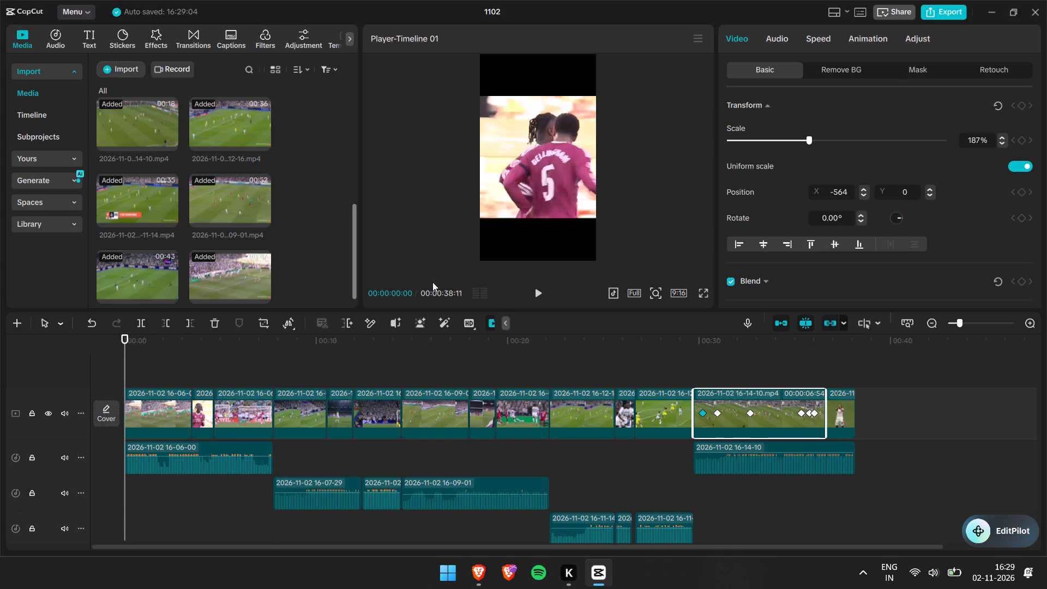
pyautogui.hotkey('ctrl', 'a')
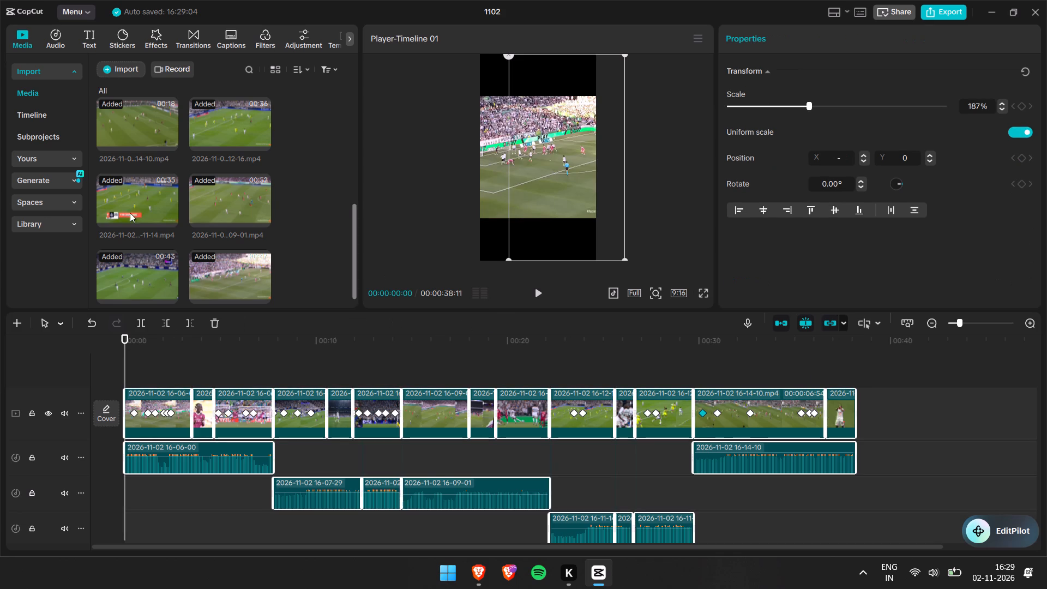
pyautogui.rightClick(442, 399)
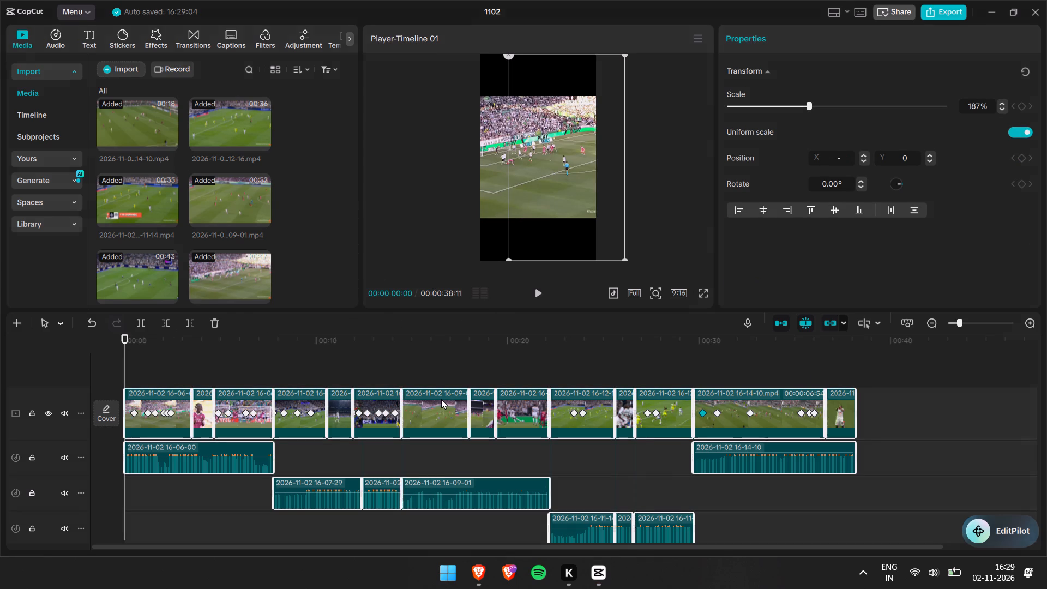
pyautogui.click(520, 379)
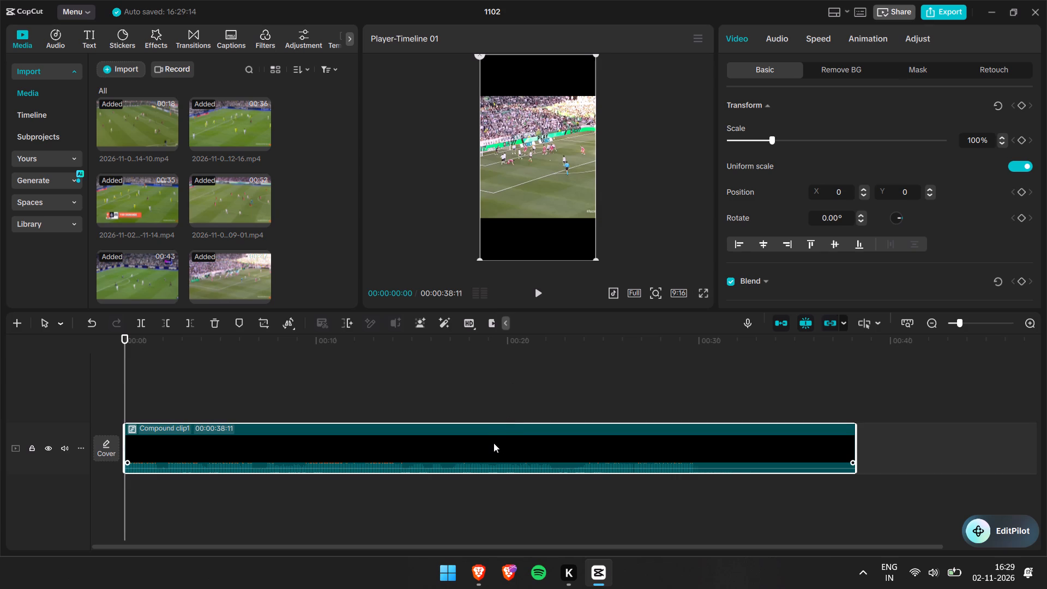
# Duplicate the compound clip onto a track above it, starting at 00:00:00:00.
pyautogui.click(492, 443)
pyautogui.hotkey('ctrl', 'c')
pyautogui.hotkey('ctrl', 'v')
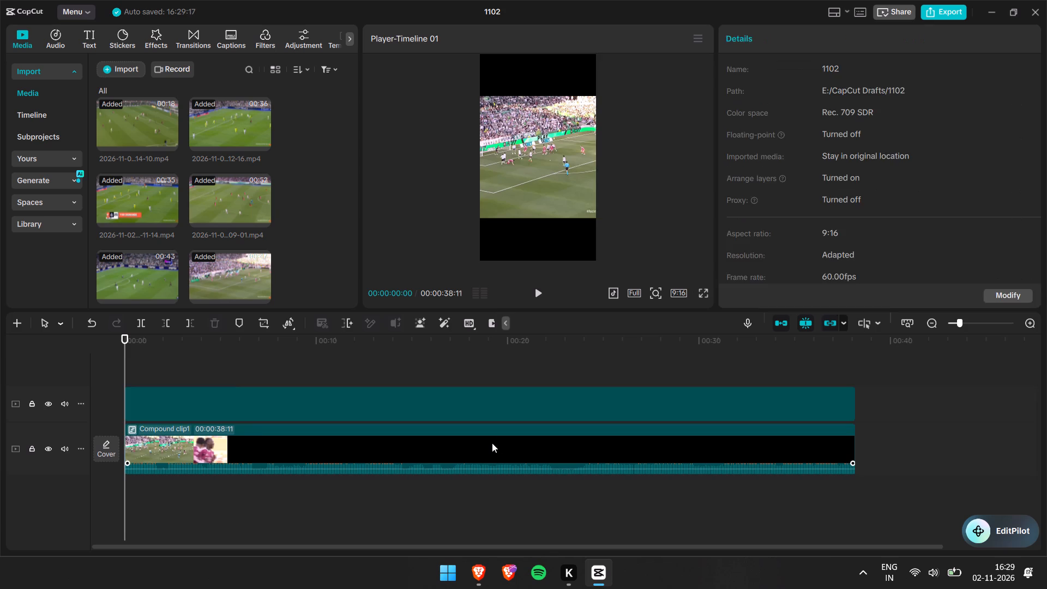
# Scale the lower compound clip to 174% so it fills the vertical frame as a background.
pyautogui.click(492, 443)
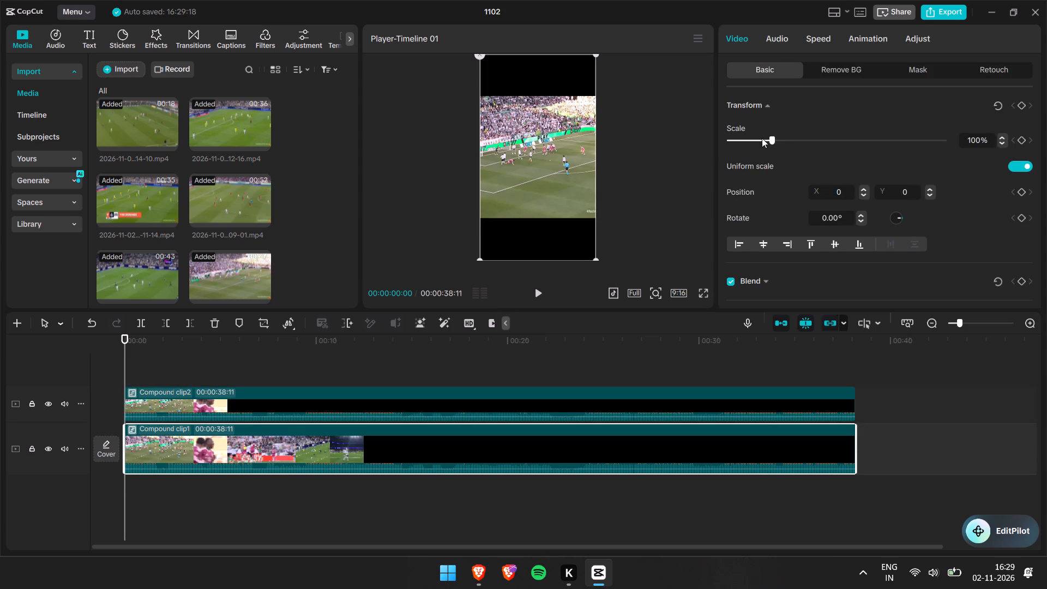
pyautogui.moveTo(775, 140); pyautogui.dragTo(804, 151)
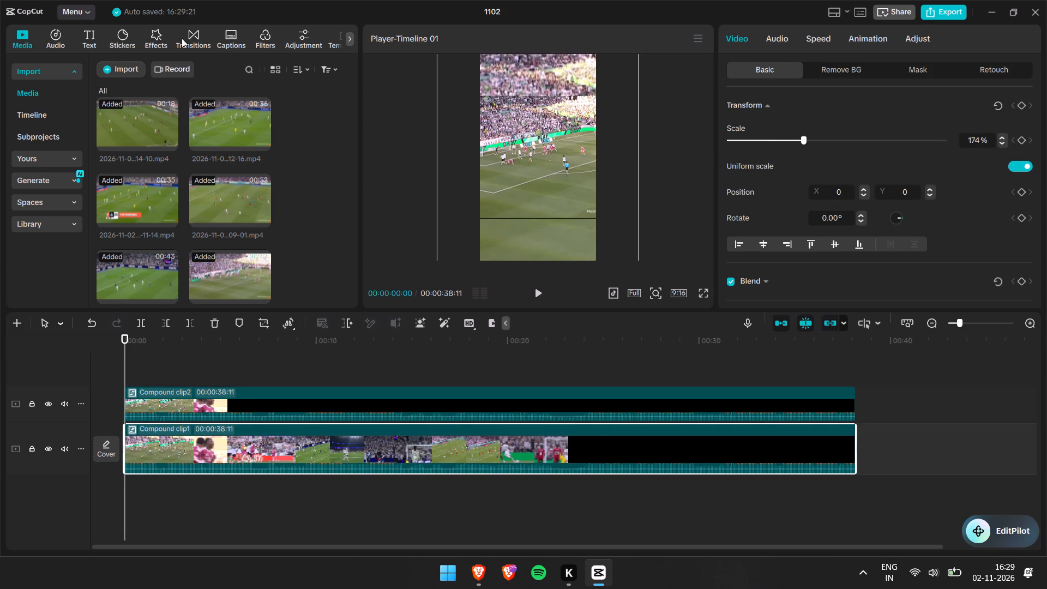
# Add the Blur video effect between the two compound clips and extend it to their full length.
pyautogui.click(160, 39)
pyautogui.click(146, 71)
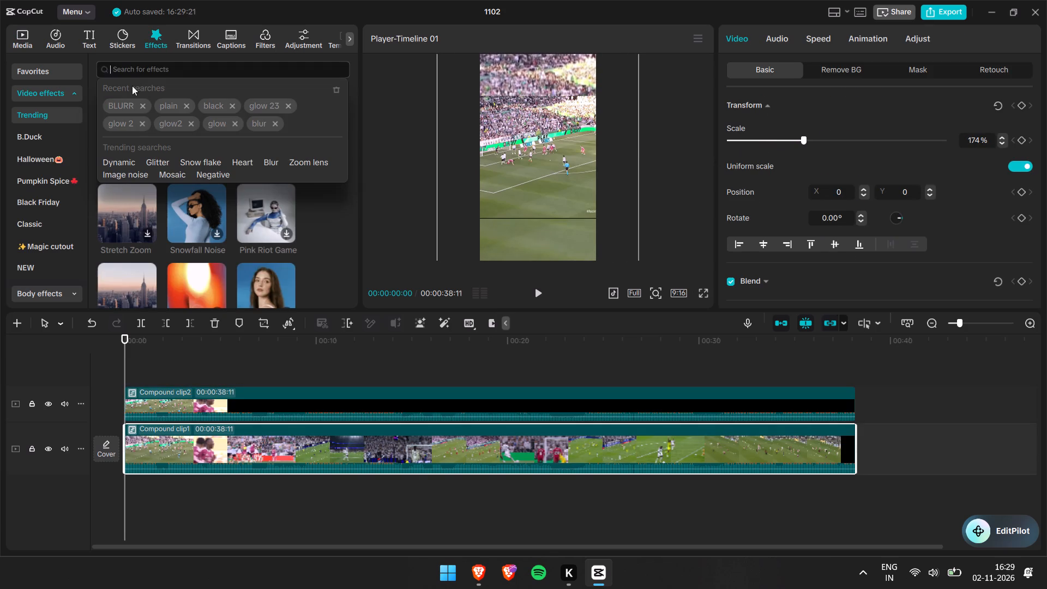
pyautogui.click(126, 101)
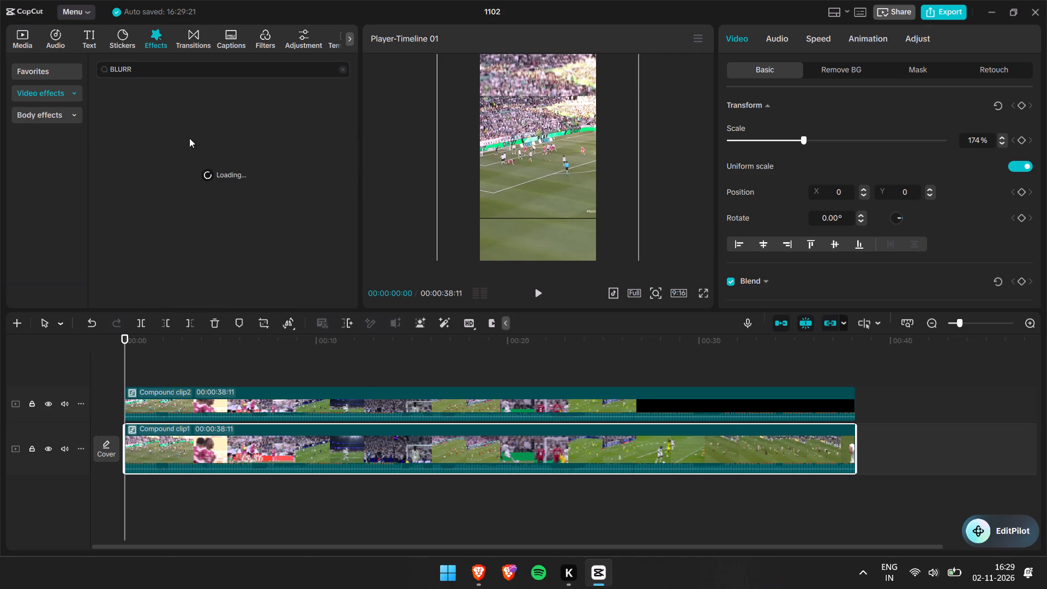
pyautogui.click(145, 157)
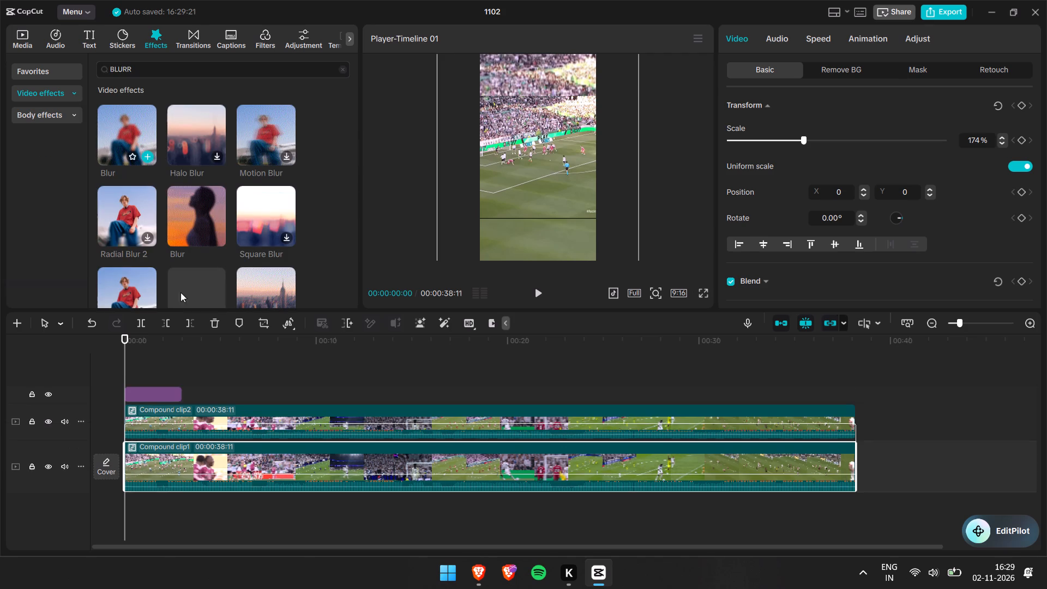
pyautogui.moveTo(156, 389); pyautogui.dragTo(157, 441)
pyautogui.moveTo(180, 431); pyautogui.dragTo(215, 430)
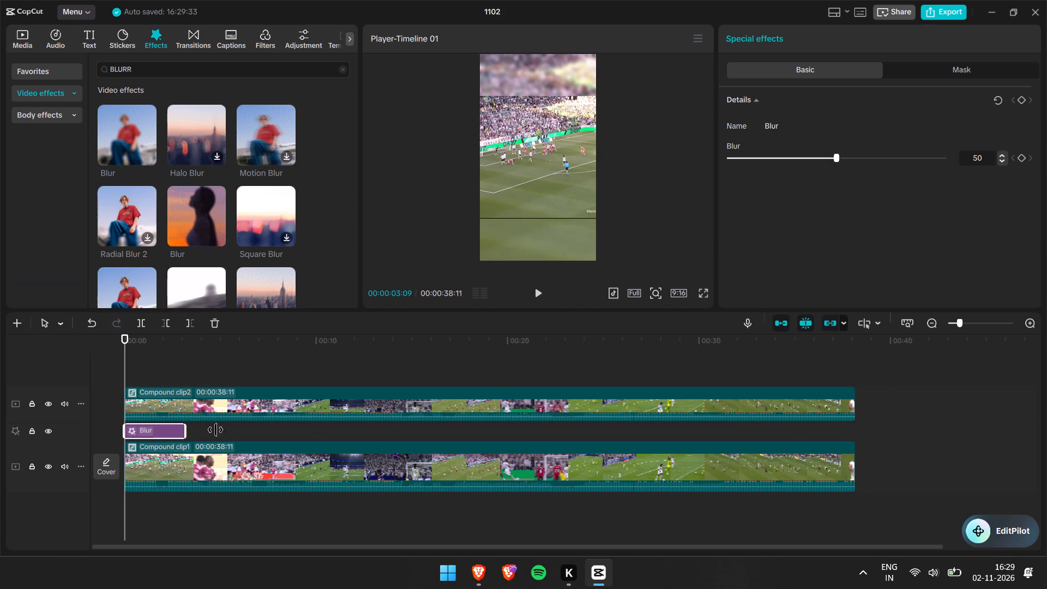
pyautogui.moveTo(215, 430); pyautogui.dragTo(852, 391)
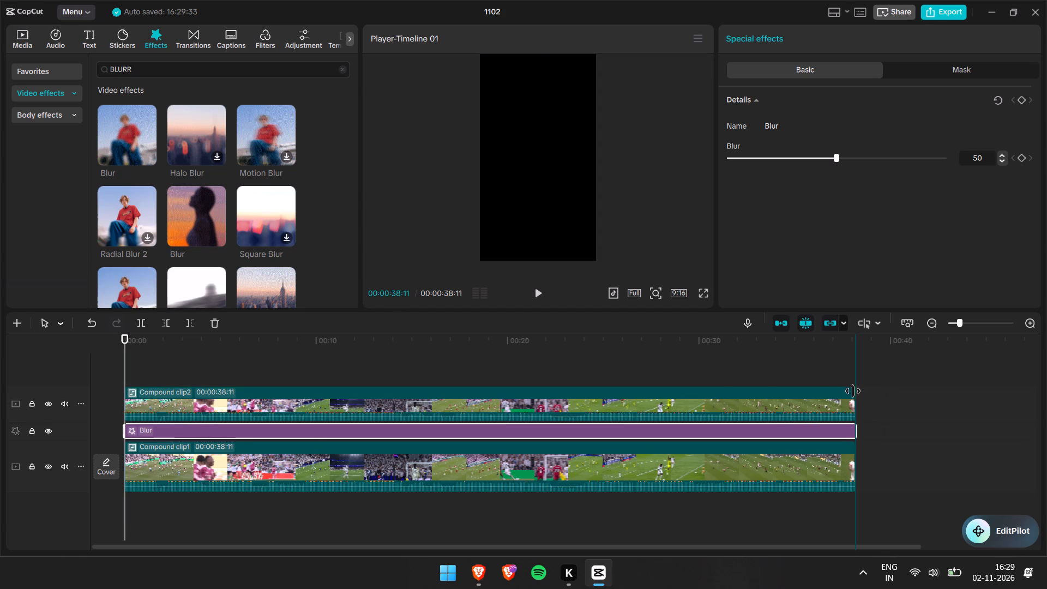
# Add a default text clip at the start of the timeline.
pyautogui.click(89, 35)
pyautogui.click(89, 35)
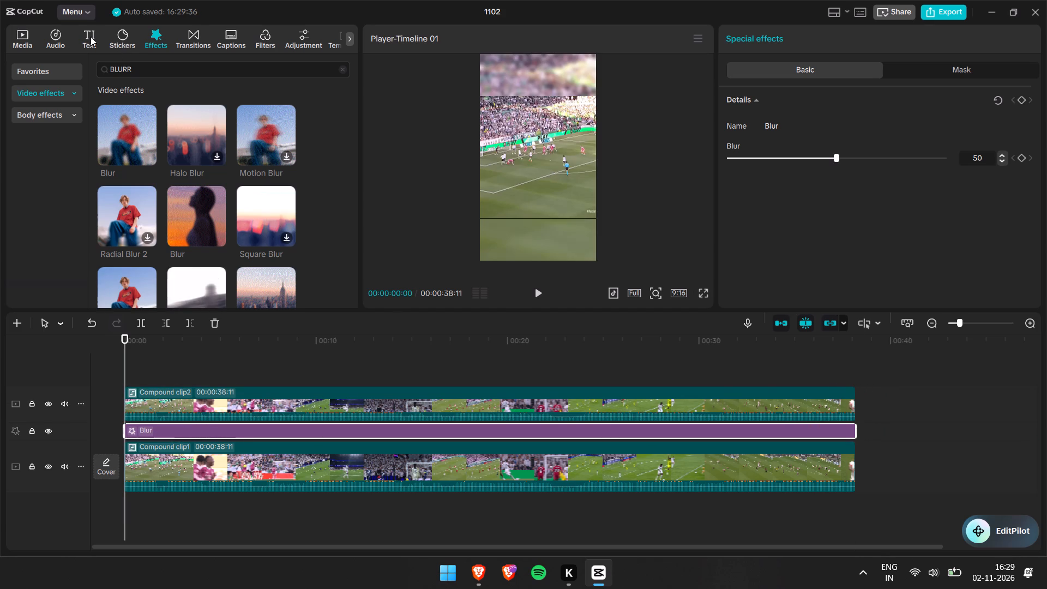
pyautogui.click(91, 37)
pyautogui.click(144, 111)
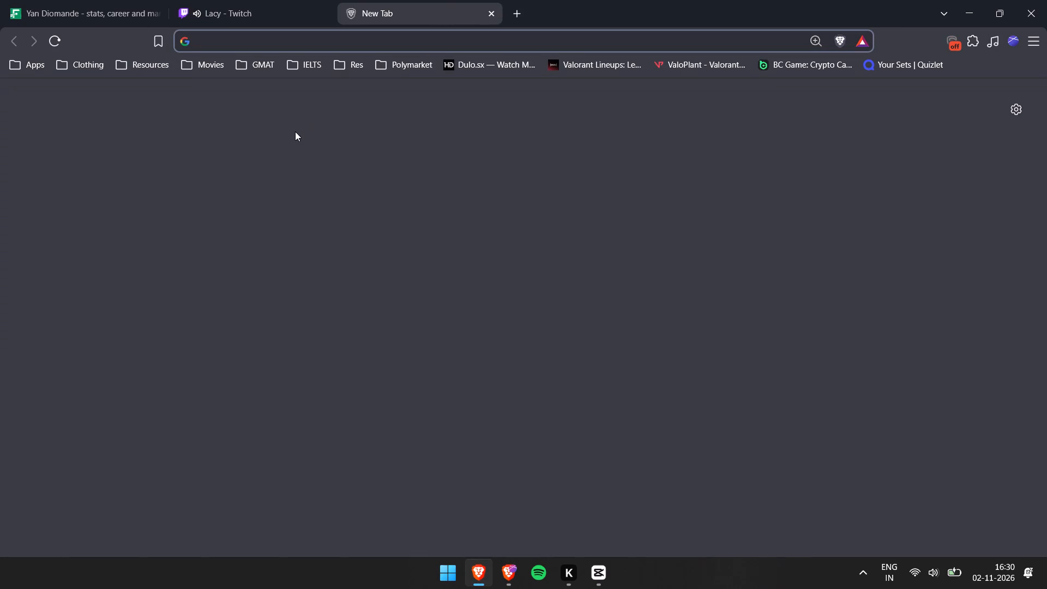
pyautogui.click(233, 123)
pyautogui.click(159, 16)
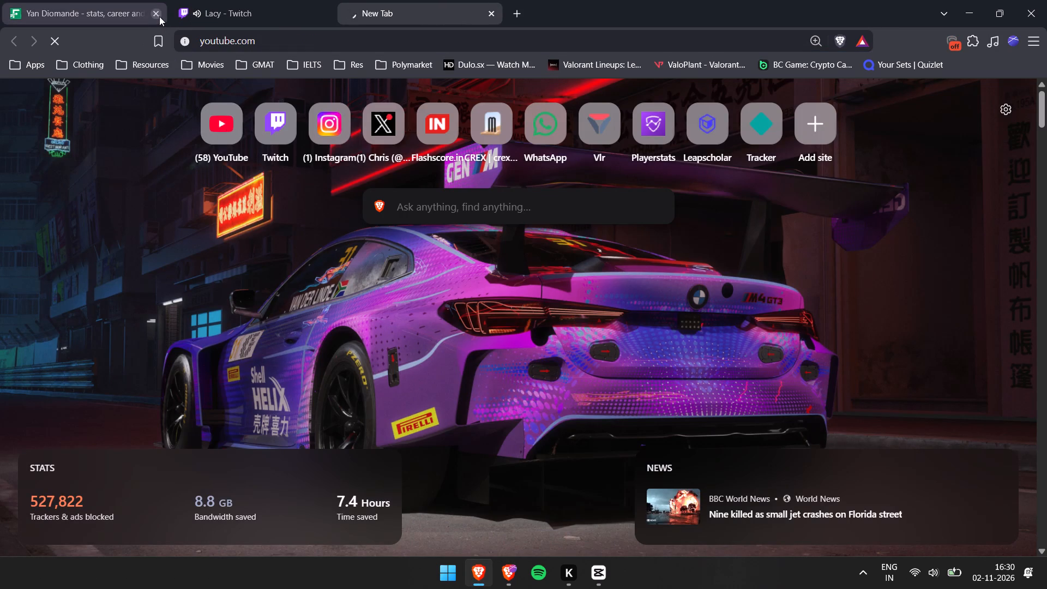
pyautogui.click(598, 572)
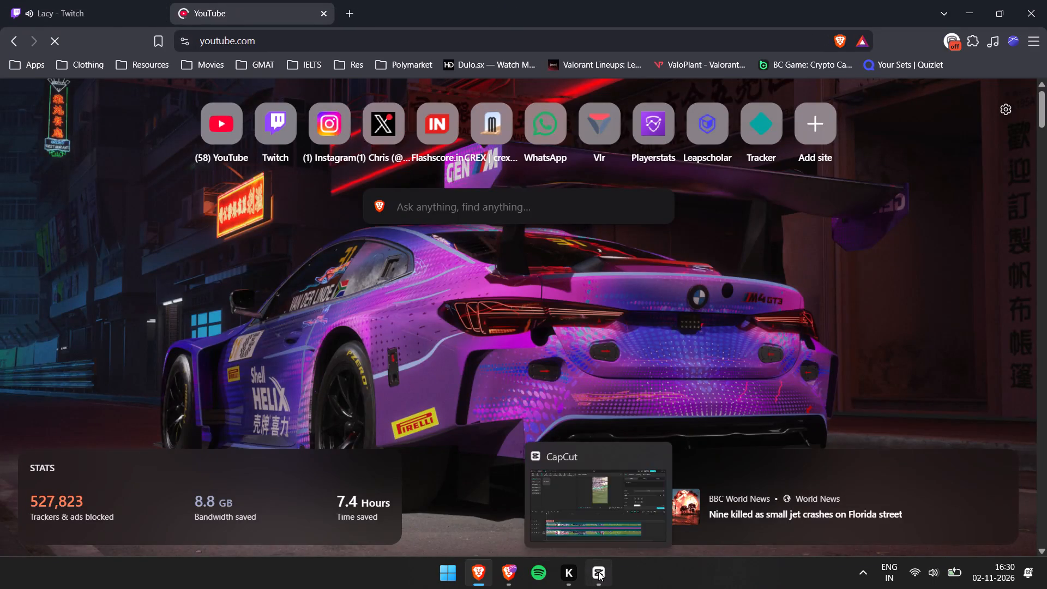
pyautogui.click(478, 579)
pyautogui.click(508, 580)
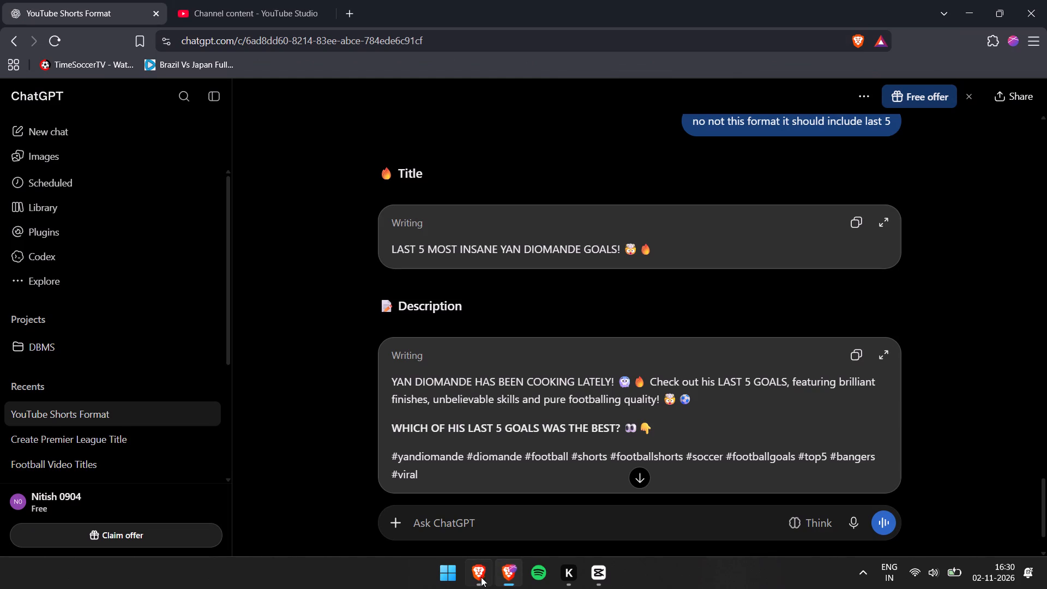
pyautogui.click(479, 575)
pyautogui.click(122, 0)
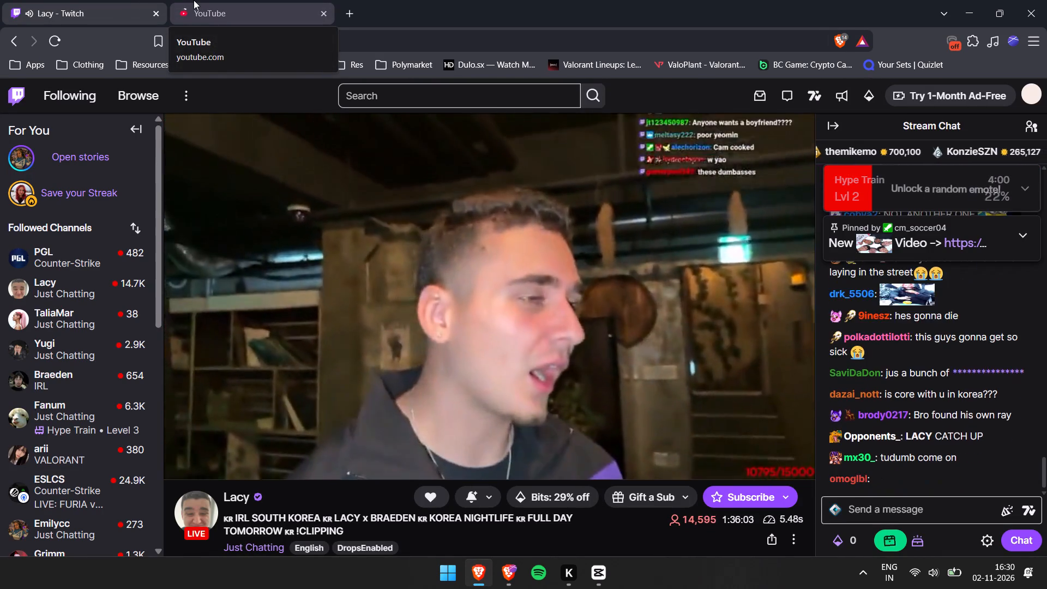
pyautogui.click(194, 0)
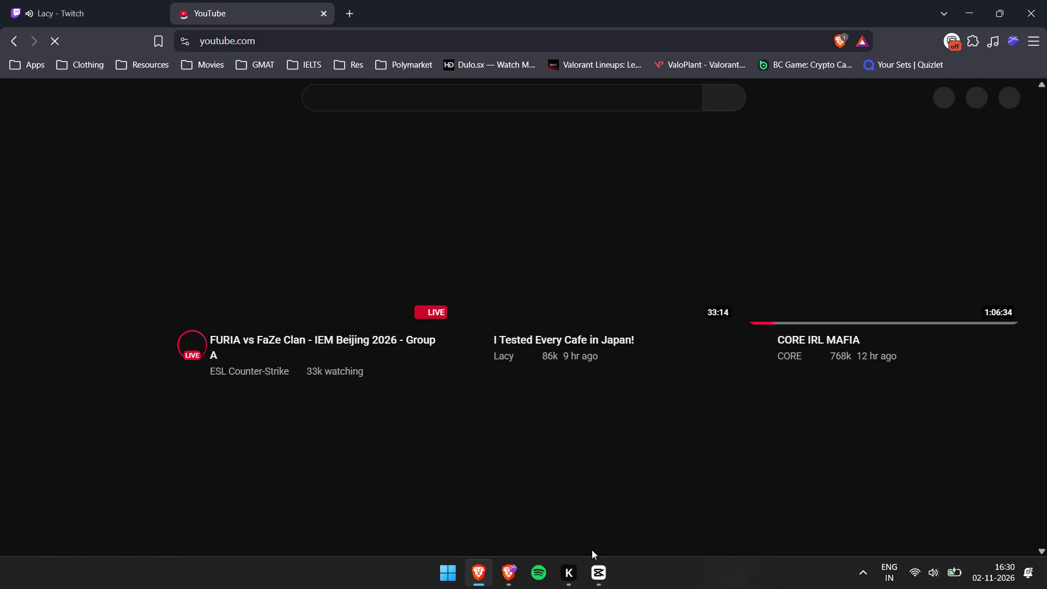
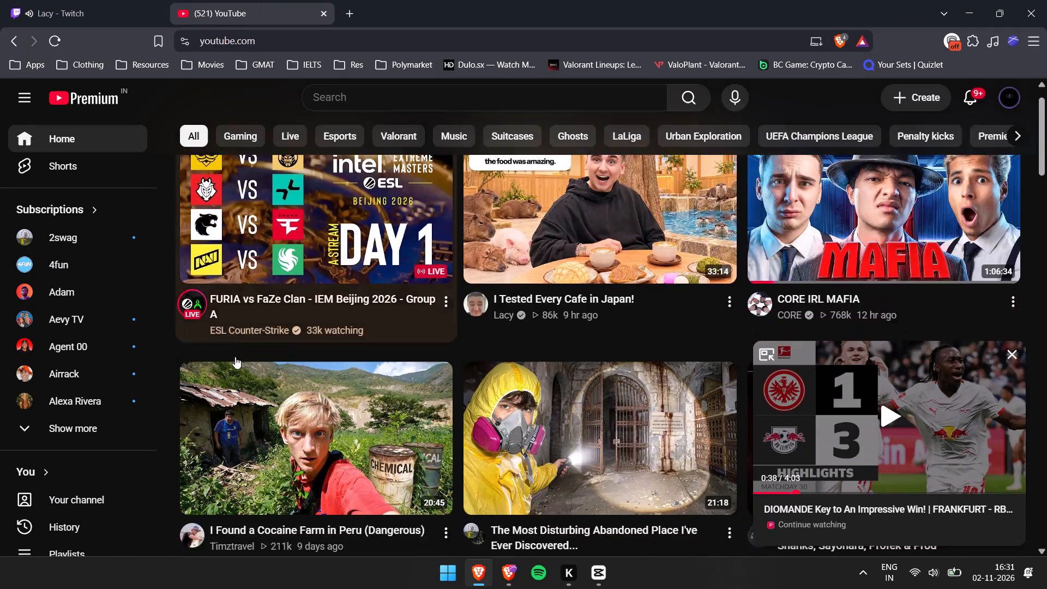
# Search YouTube for "bruno fernadnes assits last".
pyautogui.scroll(-10, 340, 440)
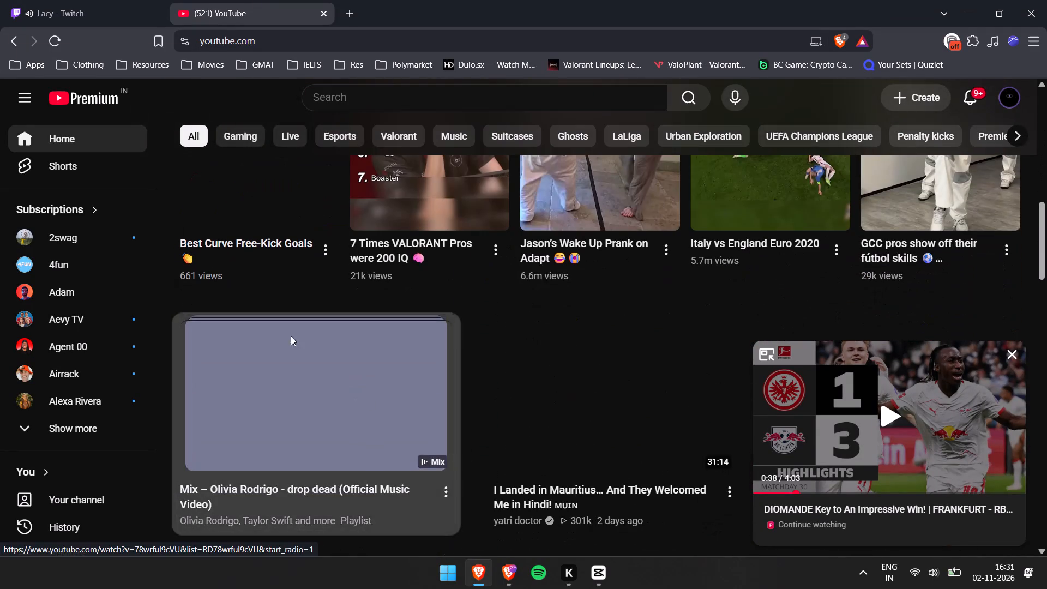
pyautogui.scroll(2, 264, 273)
pyautogui.scroll(2, 309, 322)
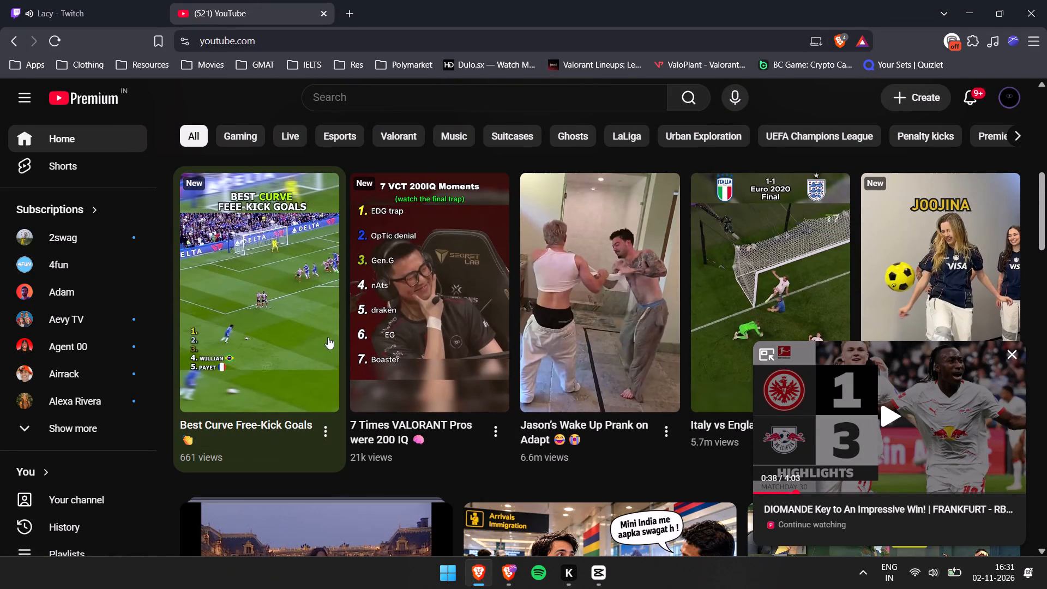
pyautogui.click(437, 95)
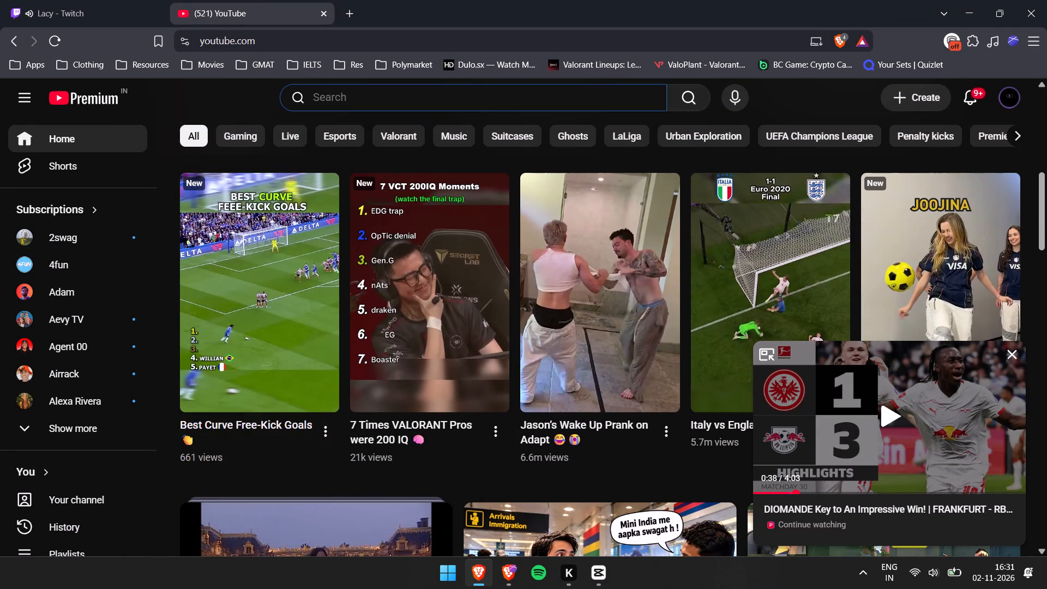
pyautogui.click(392, 101)
pyautogui.write('la')
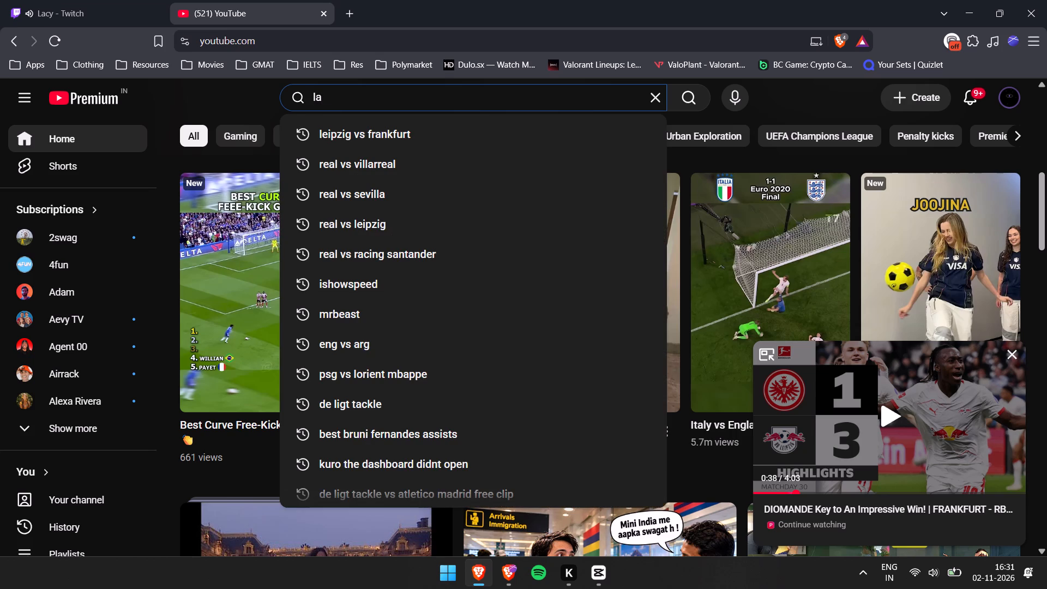
pyautogui.press('BackSpace')
pyautogui.press('BackSpace')
pyautogui.press('BackSpace')
pyautogui.press('BackSpace')
pyautogui.press('BackSpace')
pyautogui.press('BackSpace')
pyautogui.press('BackSpace')
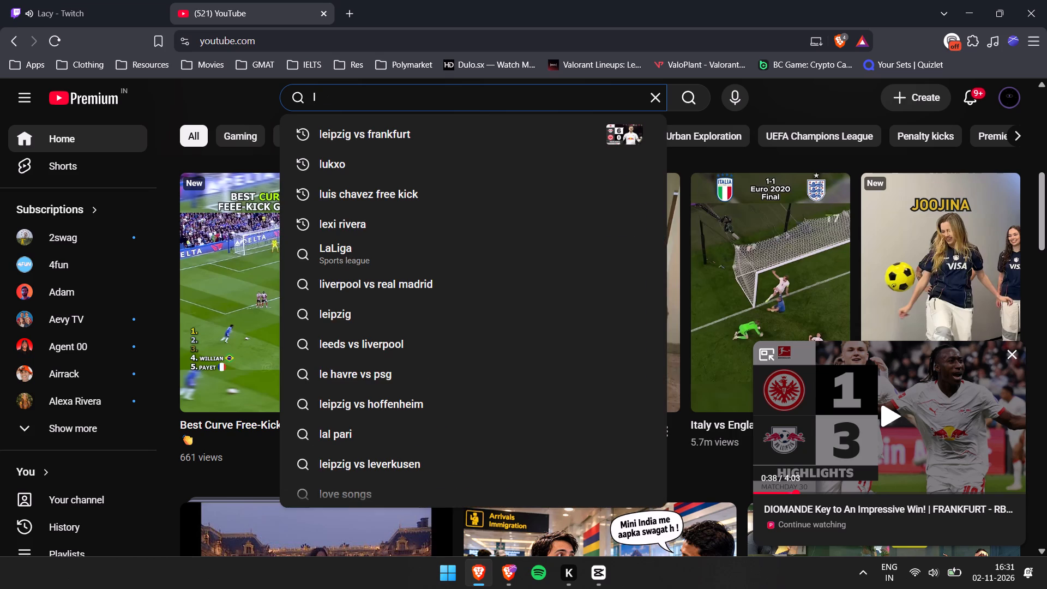
pyautogui.write('bruno fernadnes')
pyautogui.press('space')
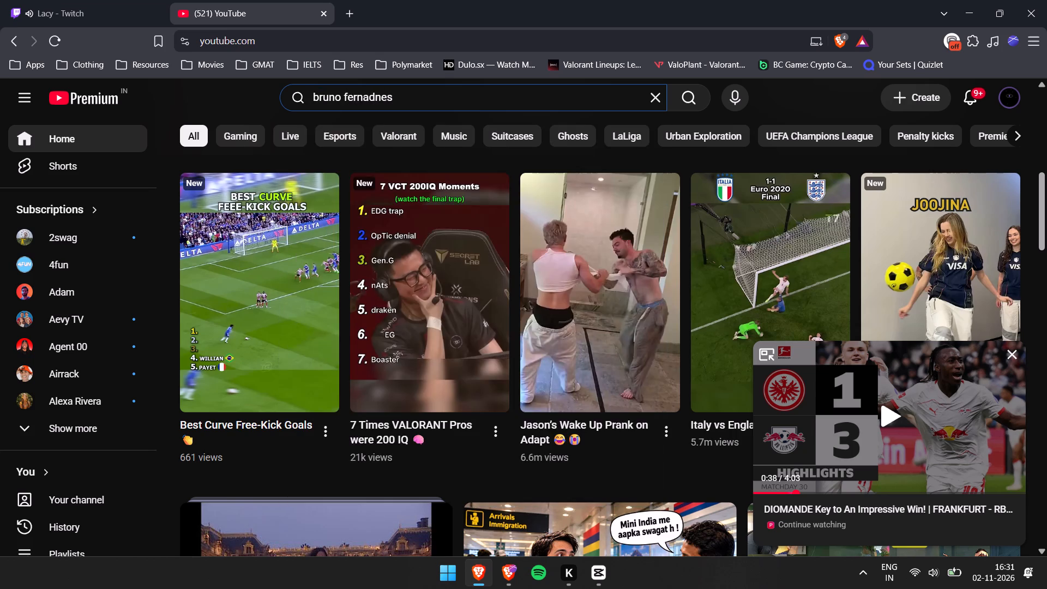
pyautogui.write('assits')
pyautogui.press('space')
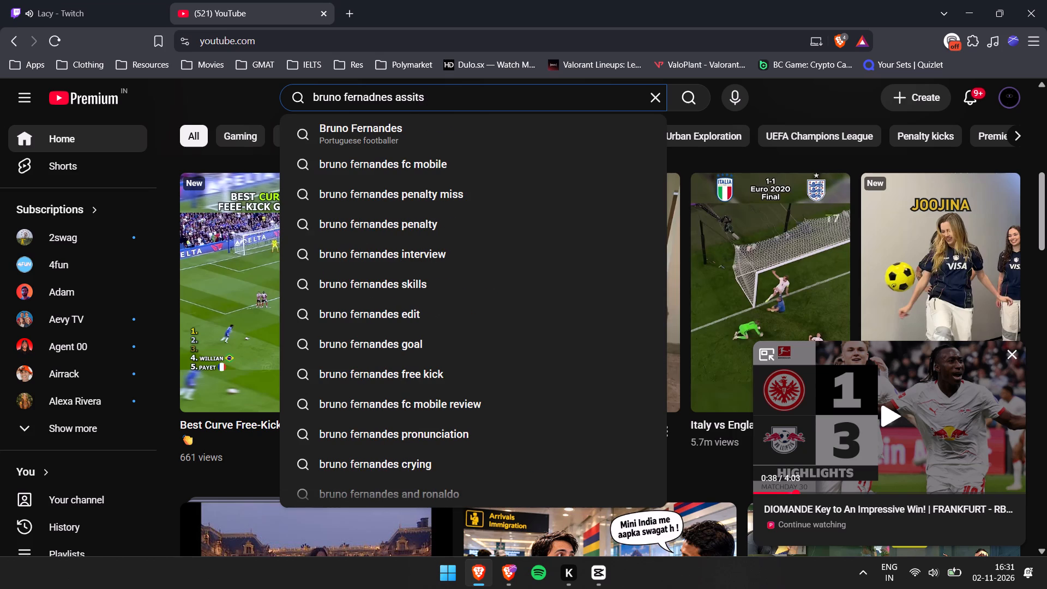
pyautogui.write('last')
pyautogui.press('Return')
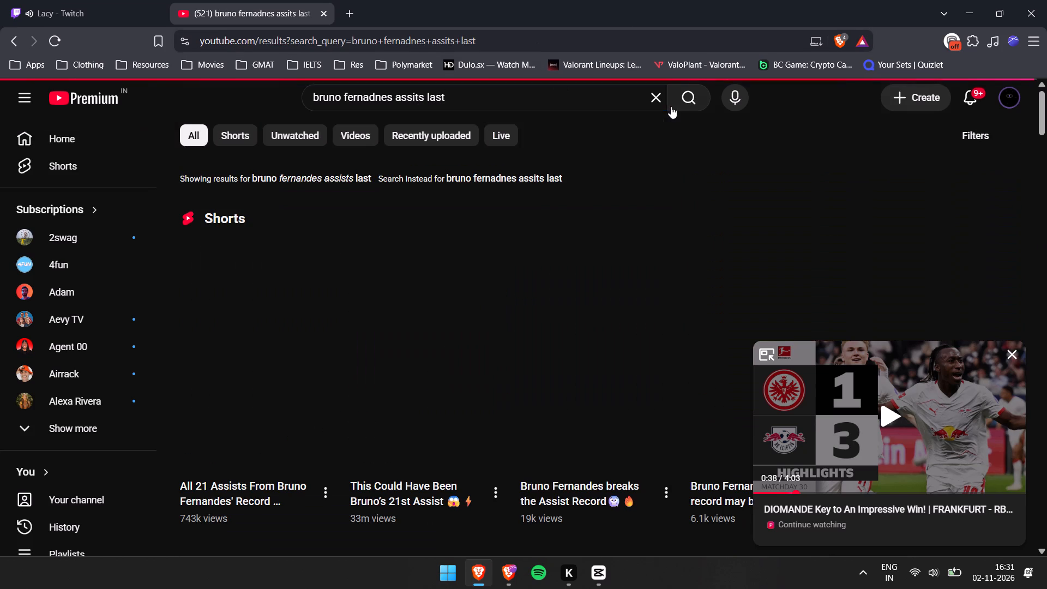
# Look through the Bruno Fernandes search results for a short that uses the last-assists title format.
pyautogui.scroll(-5, 523, 361)
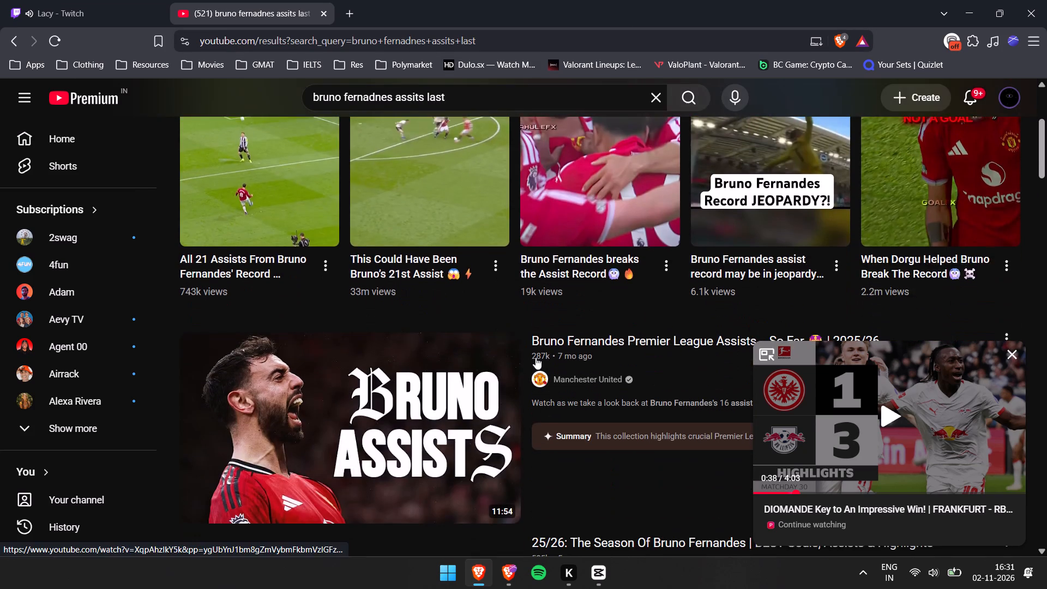
pyautogui.scroll(-19, 581, 354)
pyautogui.scroll(1, 592, 353)
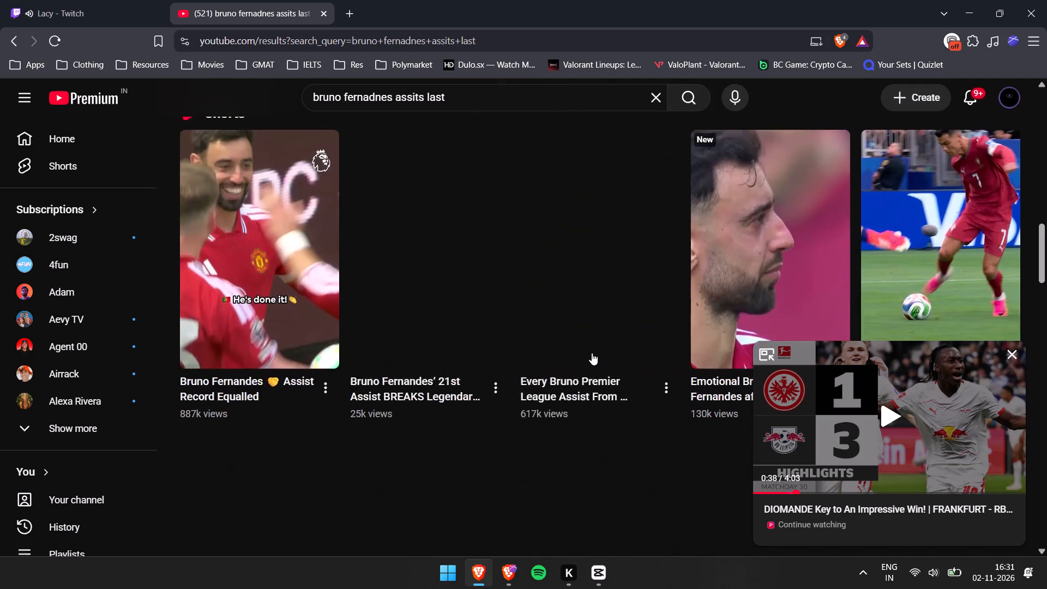
pyautogui.scroll(-9, 592, 353)
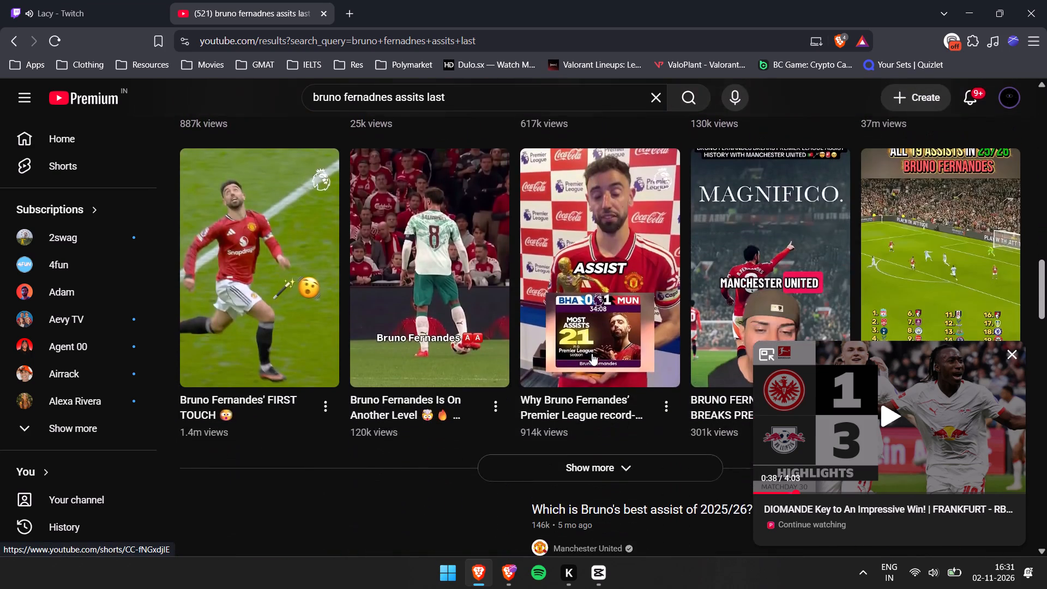
pyautogui.scroll(-4, 592, 353)
pyautogui.scroll(6, 592, 353)
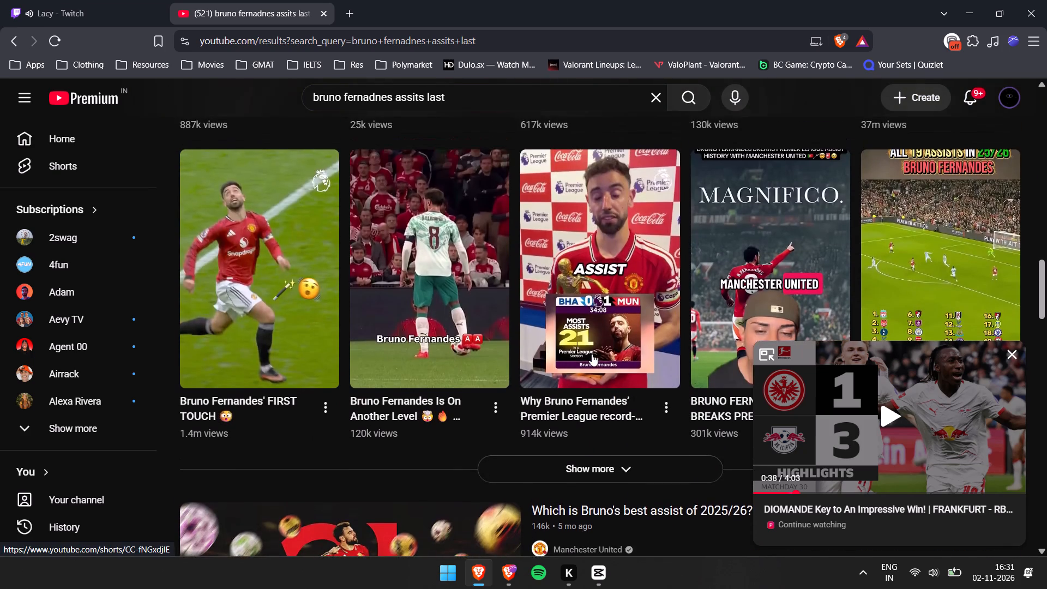
pyautogui.scroll(-3, 592, 354)
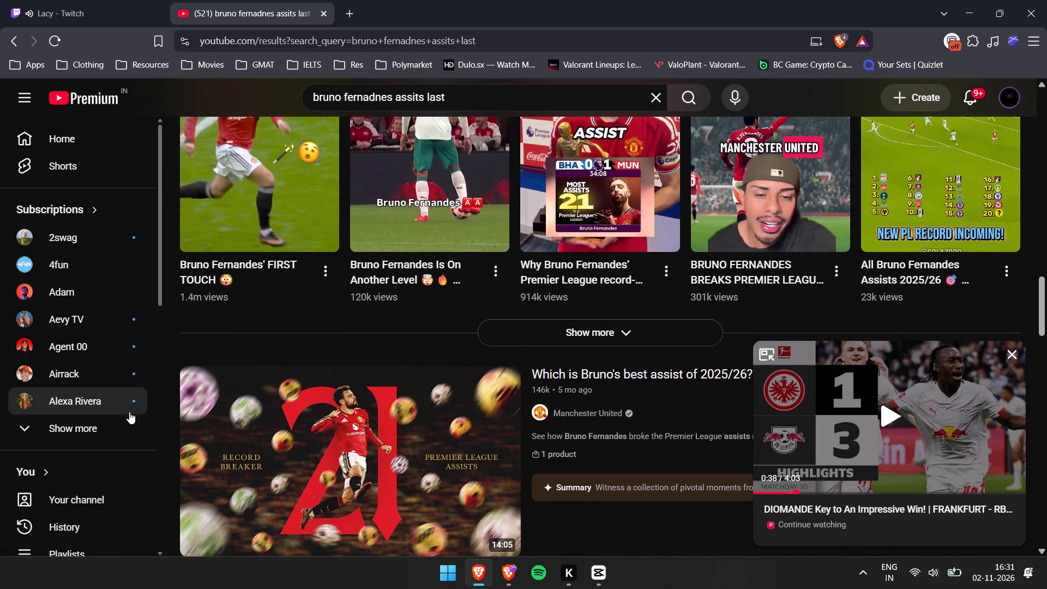
# Open the YouTube watch history and look through today's Shorts and videos for the reference short.
pyautogui.click(87, 525)
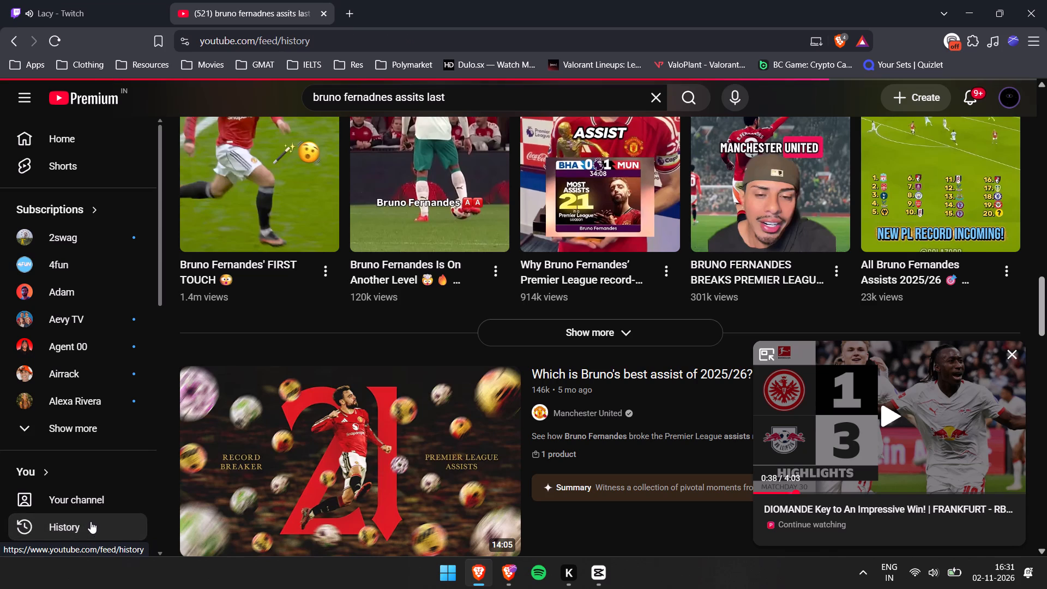
pyautogui.click(97, 519)
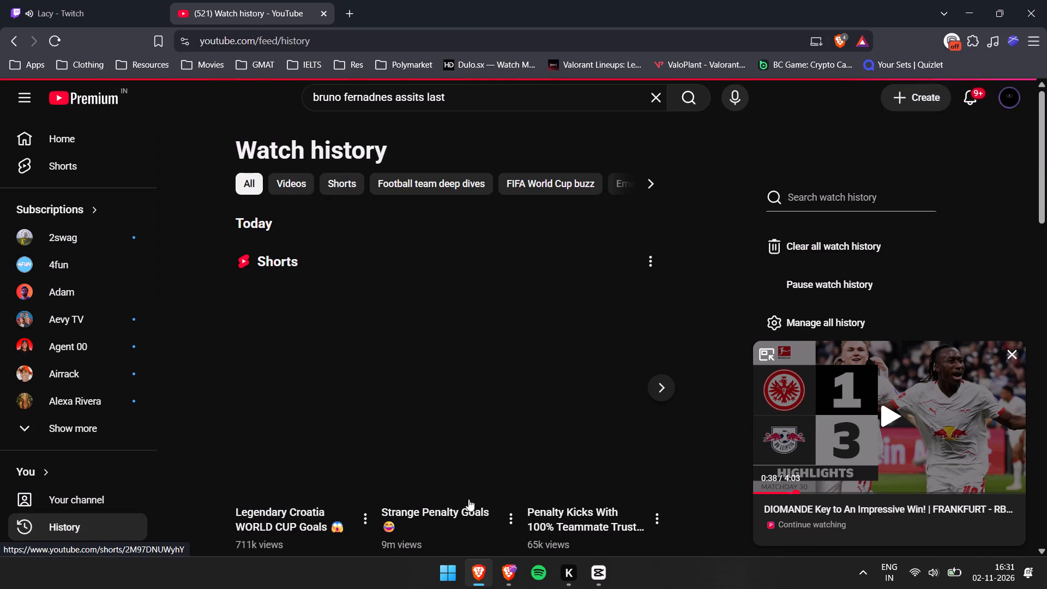
pyautogui.scroll(-1, 497, 411)
pyautogui.click(655, 343)
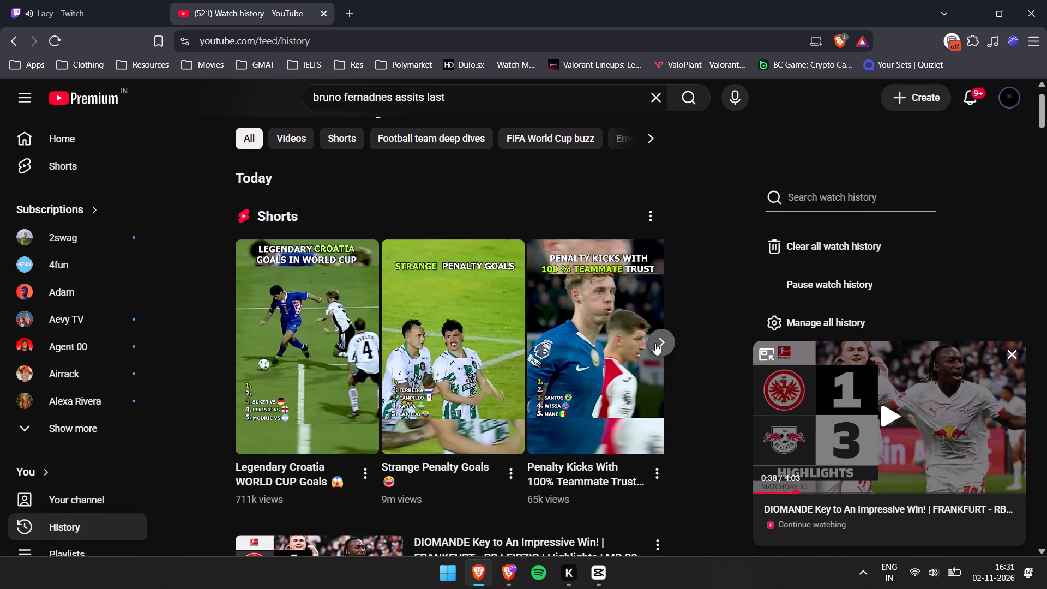
pyautogui.click(655, 343)
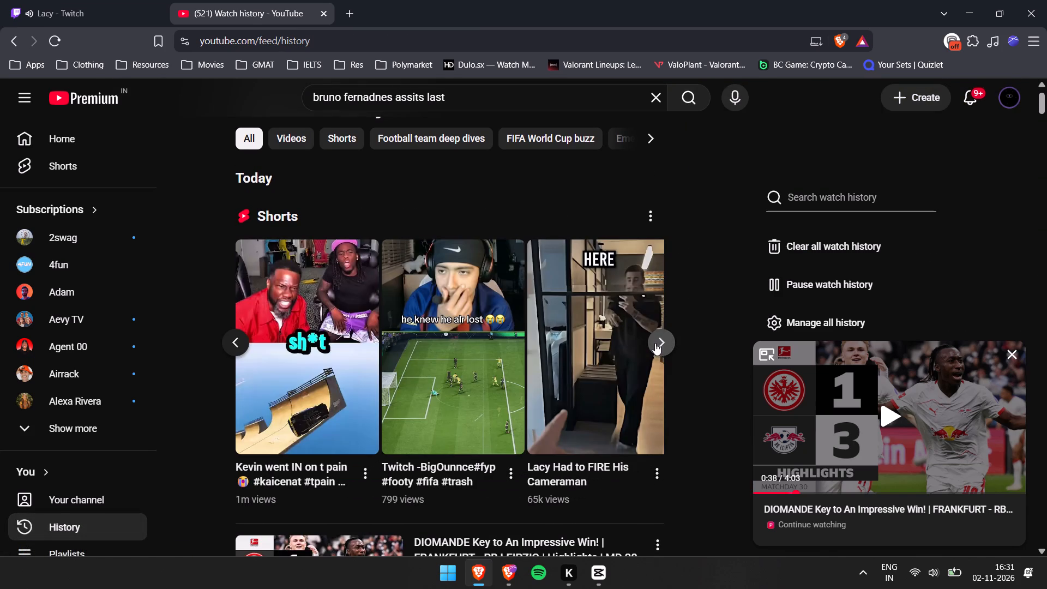
pyautogui.click(238, 349)
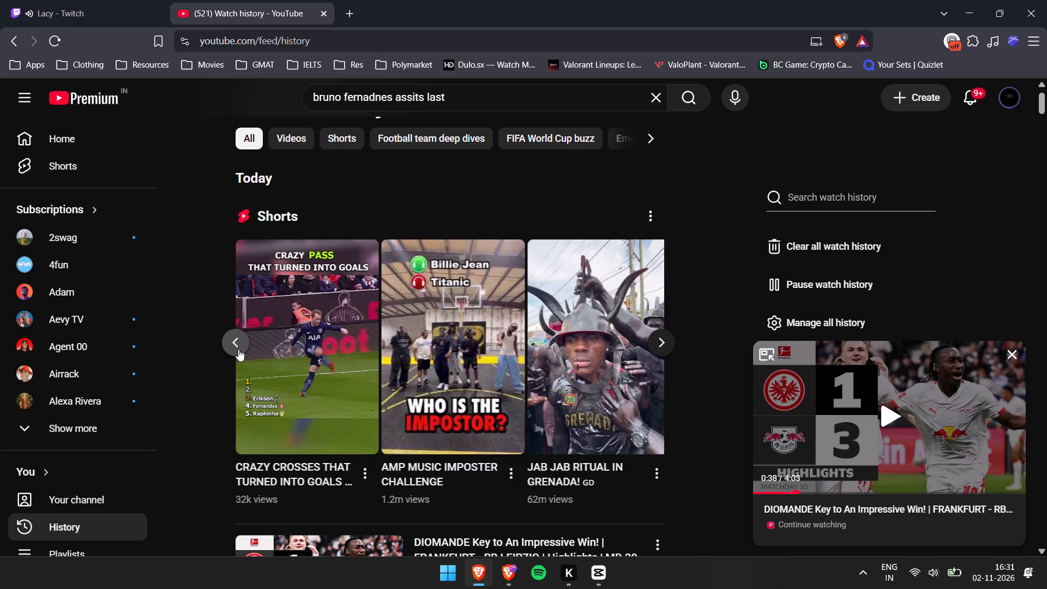
pyautogui.scroll(-8, 238, 349)
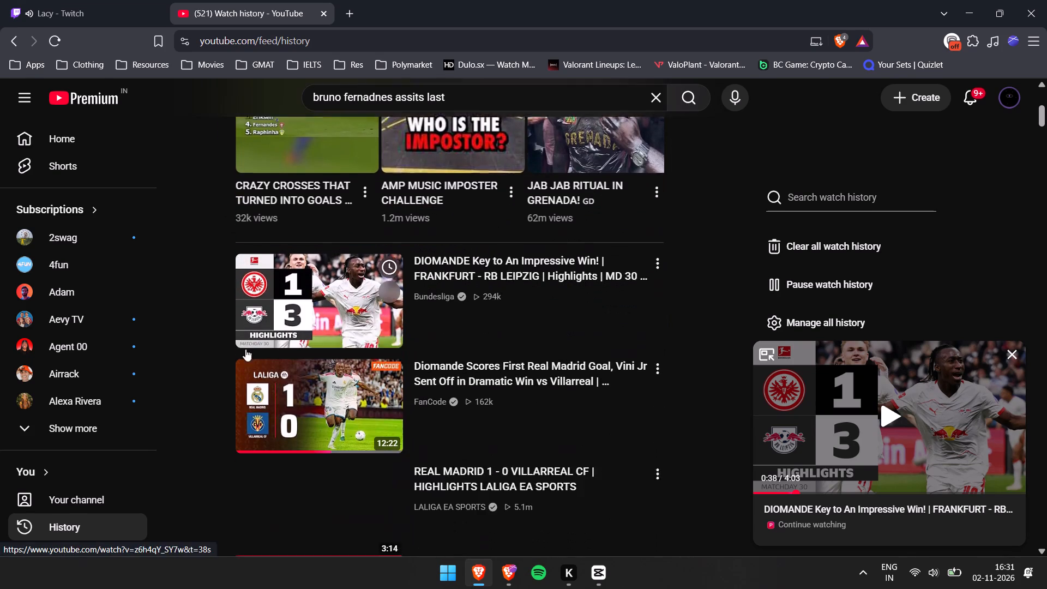
# Search YouTube for "last 8 assists bruno".
pyautogui.click(647, 95)
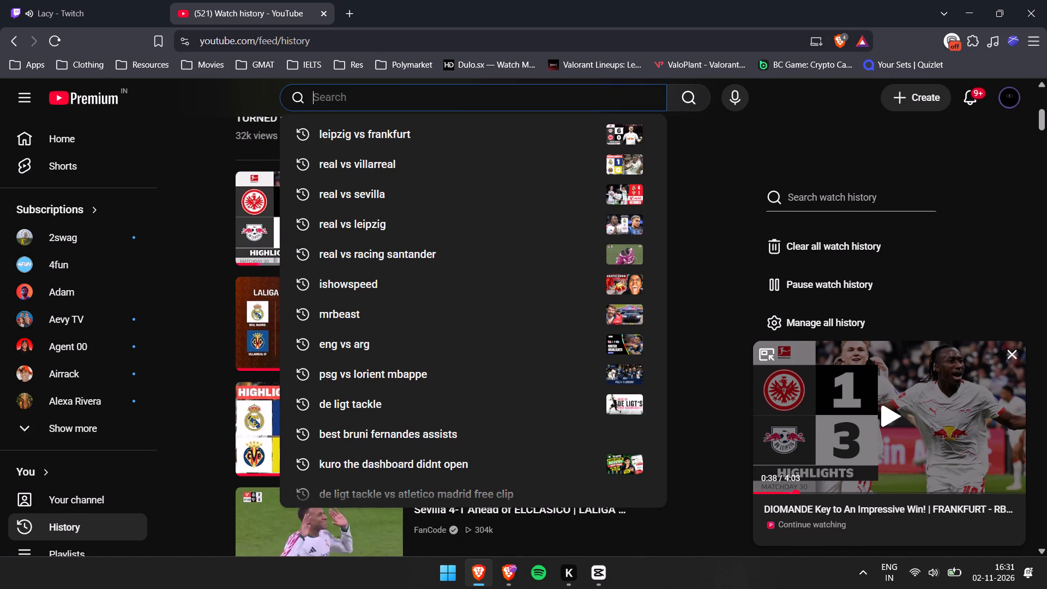
pyautogui.write('last 8 assis')
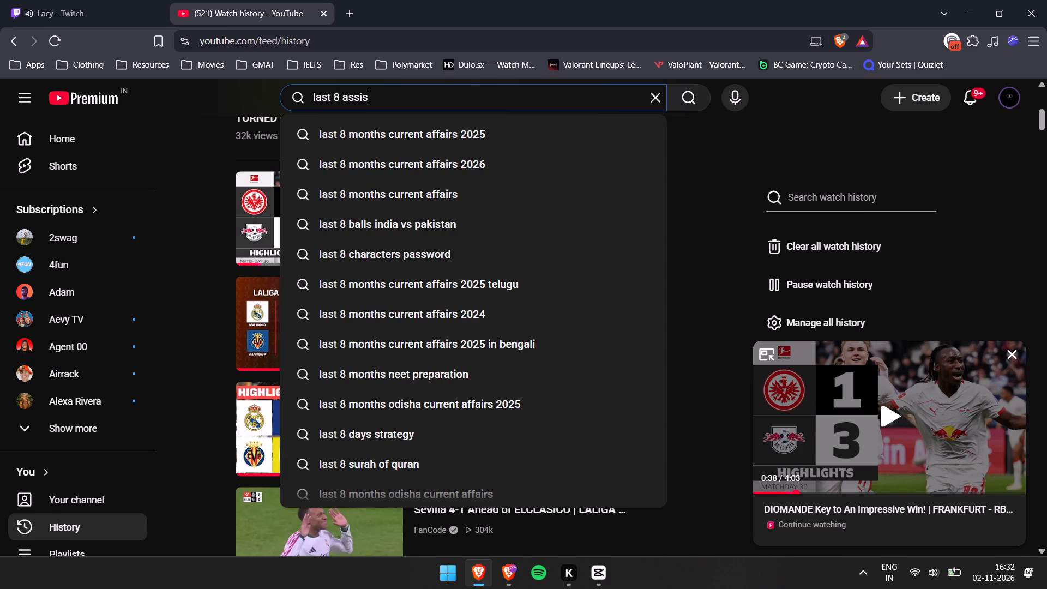
pyautogui.write('ts bruno')
pyautogui.press('Return')
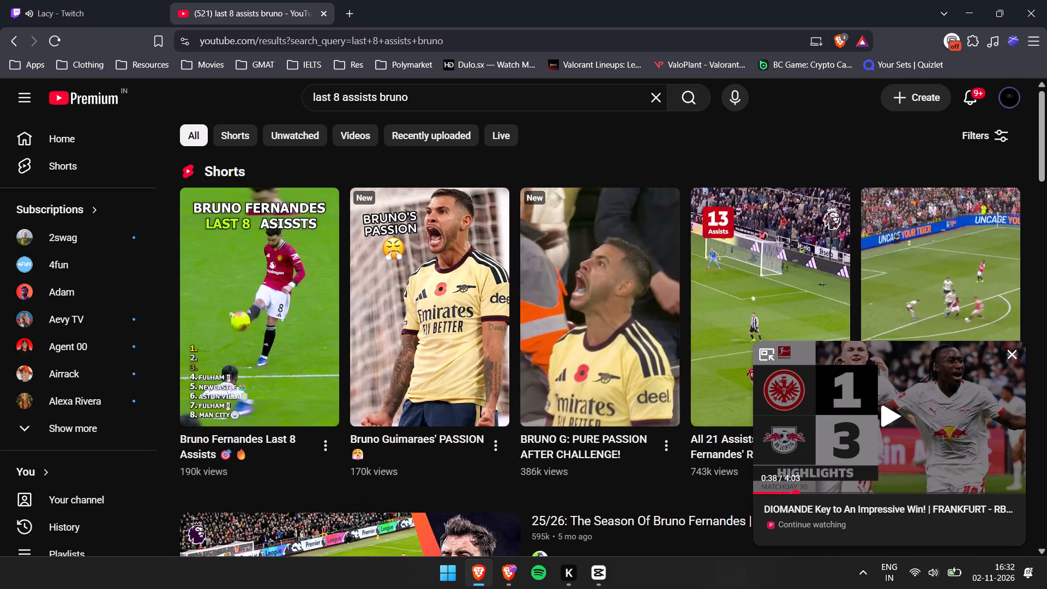
# Capture a screenshot of the "Bruno Fernandes Last 8 Assists" short's thumbnail.
pyautogui.press('Print')
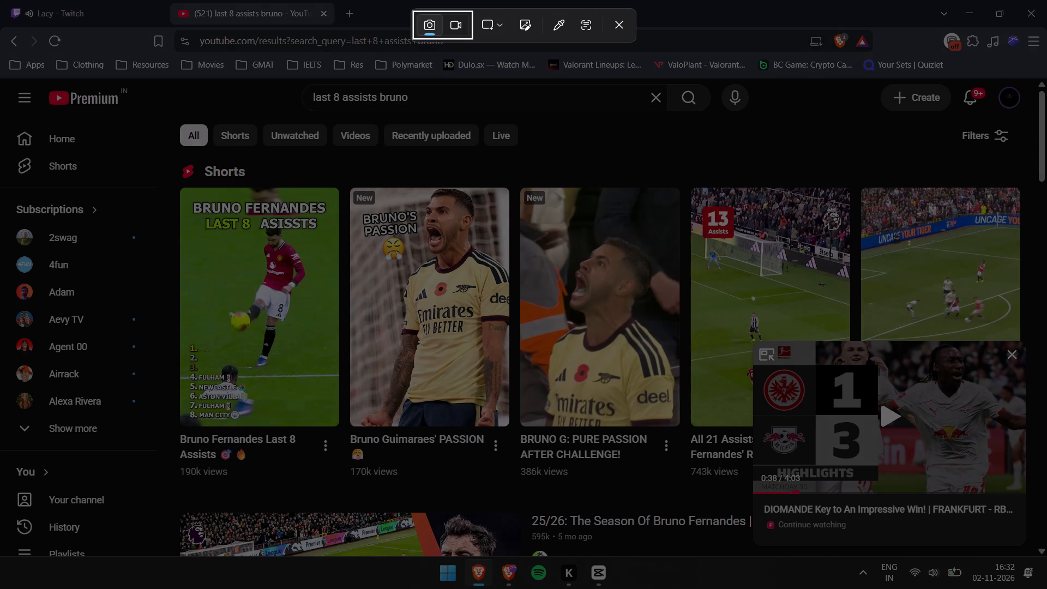
pyautogui.moveTo(182, 193); pyautogui.dragTo(333, 423)
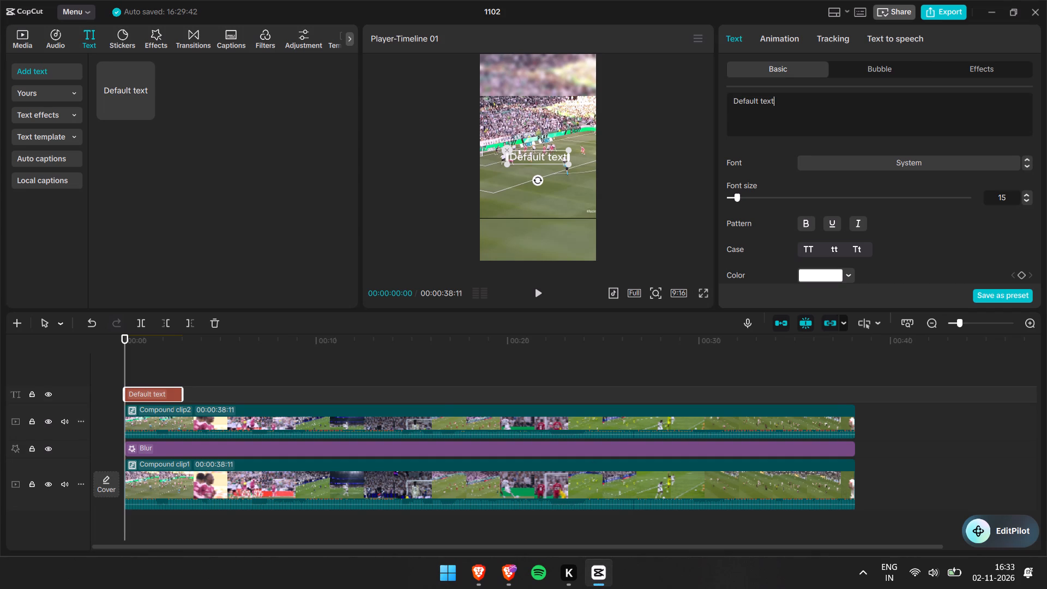
pyautogui.hotkey('ctrl', 'a')
pyautogui.press('BackSpace')
pyautogui.hotkey('ctrl', 'v')
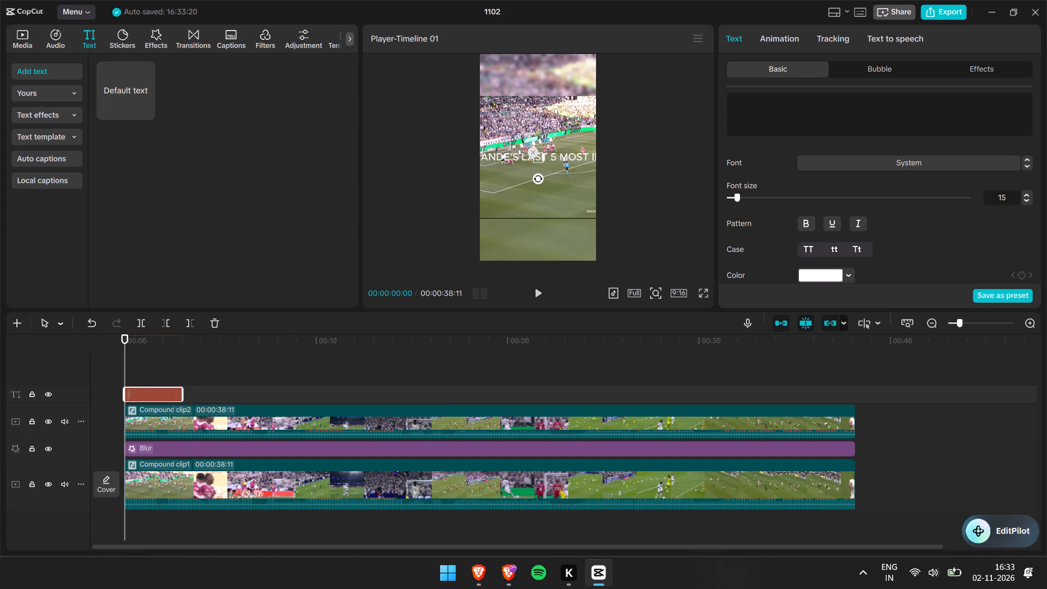
# Move "MOST INSANE" directly after "RANKING" in the title, keeping single spaces between the words.
pyautogui.press('Left')
pyautogui.press('Left')
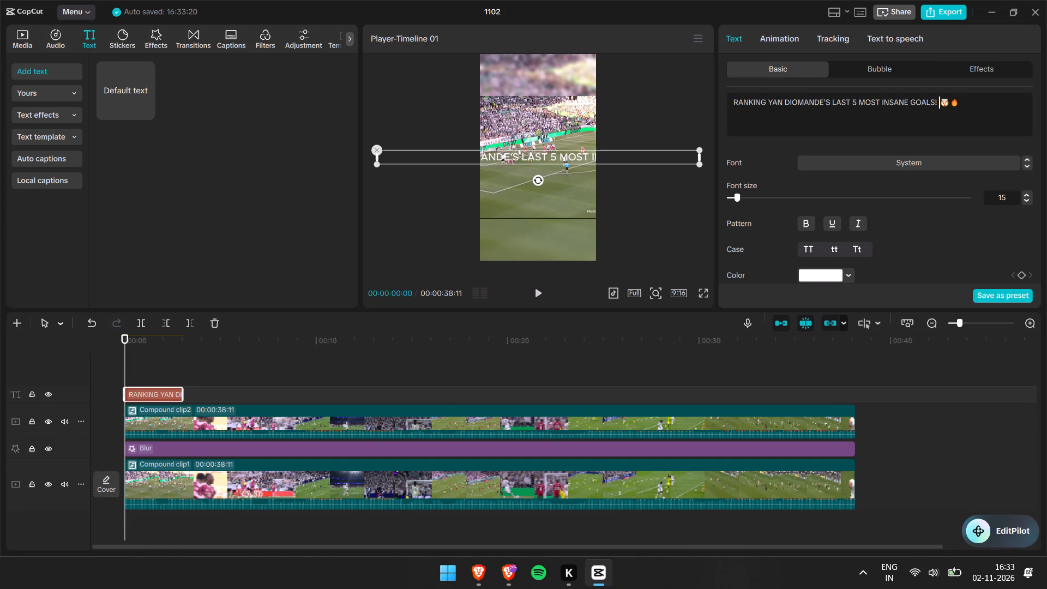
pyautogui.press('Left')
pyautogui.press('Left')
pyautogui.press('Left')
pyautogui.press('Left')
pyautogui.press('Left')
pyautogui.press('Left')
pyautogui.press('Left')
pyautogui.press('Left')
pyautogui.moveTo(908, 101); pyautogui.dragTo(882, 106)
pyautogui.moveTo(882, 106); pyautogui.dragTo(861, 99)
pyautogui.hotkey('ctrl', 'c')
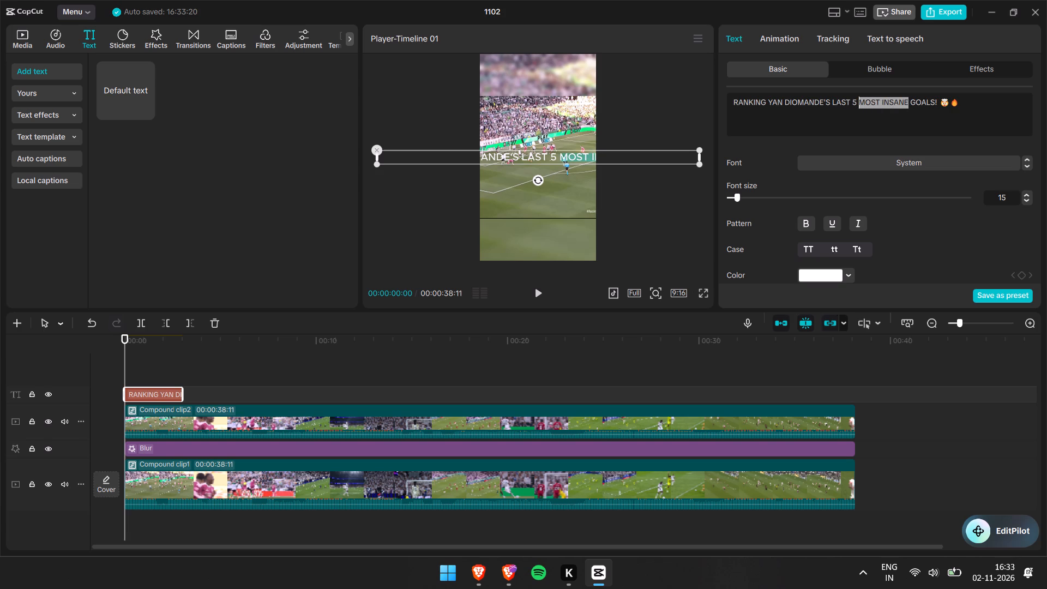
pyautogui.press('BackSpace')
pyautogui.press('Right')
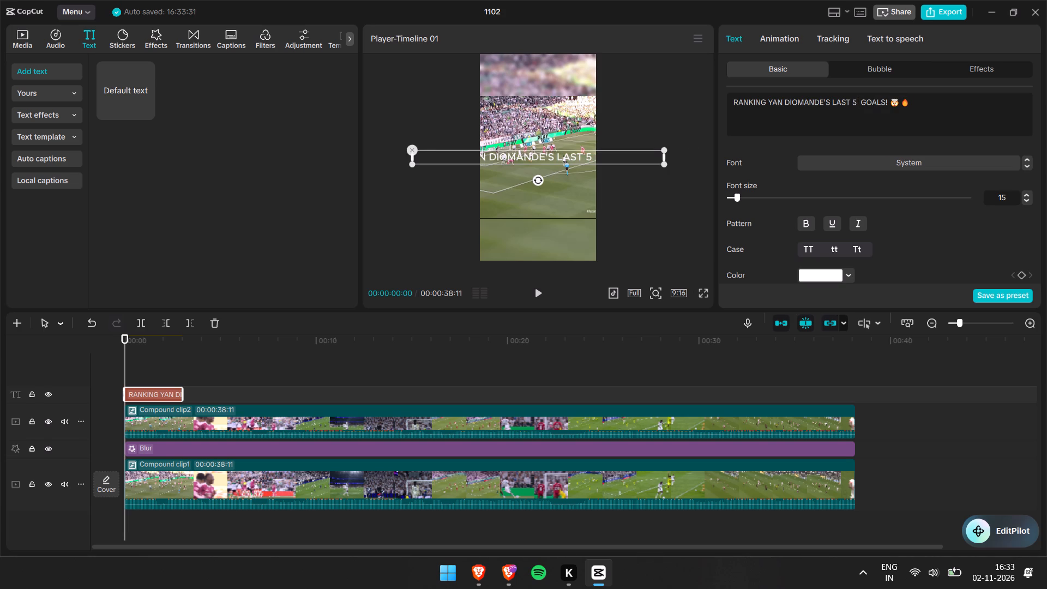
pyautogui.press('BackSpace')
pyautogui.press('Left')
pyautogui.press('Left')
pyautogui.press('Left')
pyautogui.press('Left')
pyautogui.press('Left')
pyautogui.press('Left')
pyautogui.press('Left')
pyautogui.press('Left')
pyautogui.press('Left')
pyautogui.press('Left')
pyautogui.press('Left')
pyautogui.press('Left')
pyautogui.press('Left')
pyautogui.press('Left')
pyautogui.press('Left')
pyautogui.press('Left')
pyautogui.press('Left')
pyautogui.press('Left')
pyautogui.press('Left')
pyautogui.press('Left')
pyautogui.press('Left')
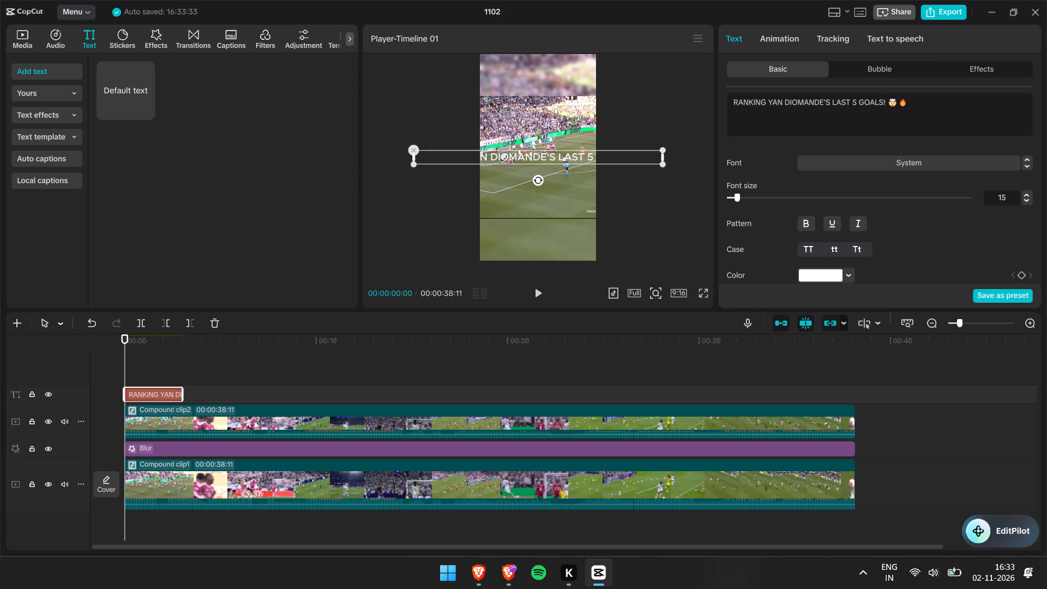
pyautogui.press('Left')
pyautogui.press('Left')
pyautogui.press('Right')
pyautogui.press('Right')
pyautogui.hotkey('ctrl', 'v')
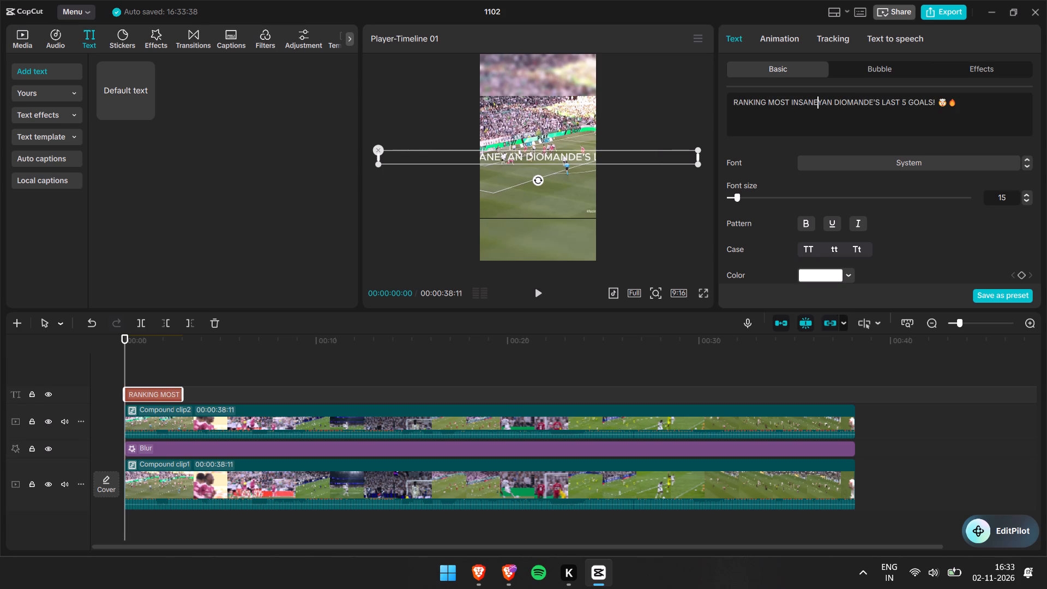
pyautogui.press('space')
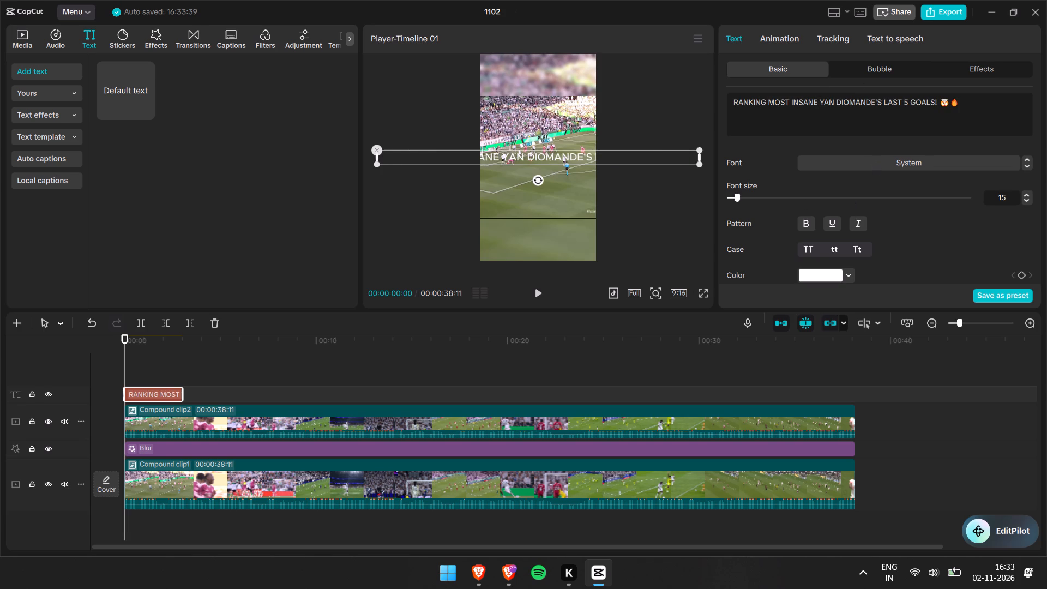
# Delete the exclamation mark and both emojis from the end of the title.
pyautogui.click(970, 105)
pyautogui.press('BackSpace')
pyautogui.press('BackSpace')
pyautogui.press('BackSpace')
pyautogui.press('BackSpace')
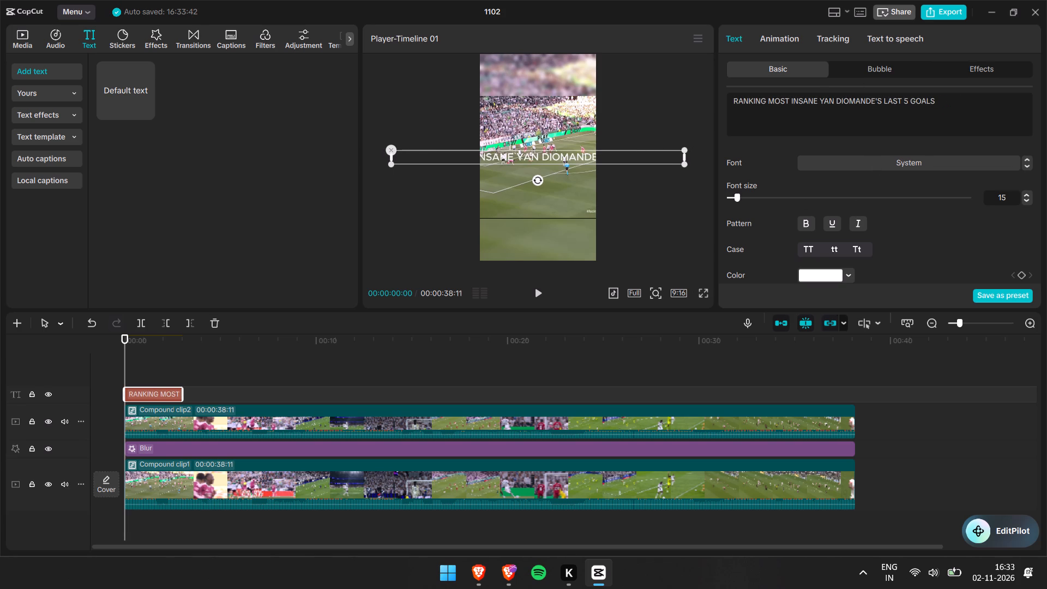
# Set the title's font to Poppins-Bd.
pyautogui.click(931, 164)
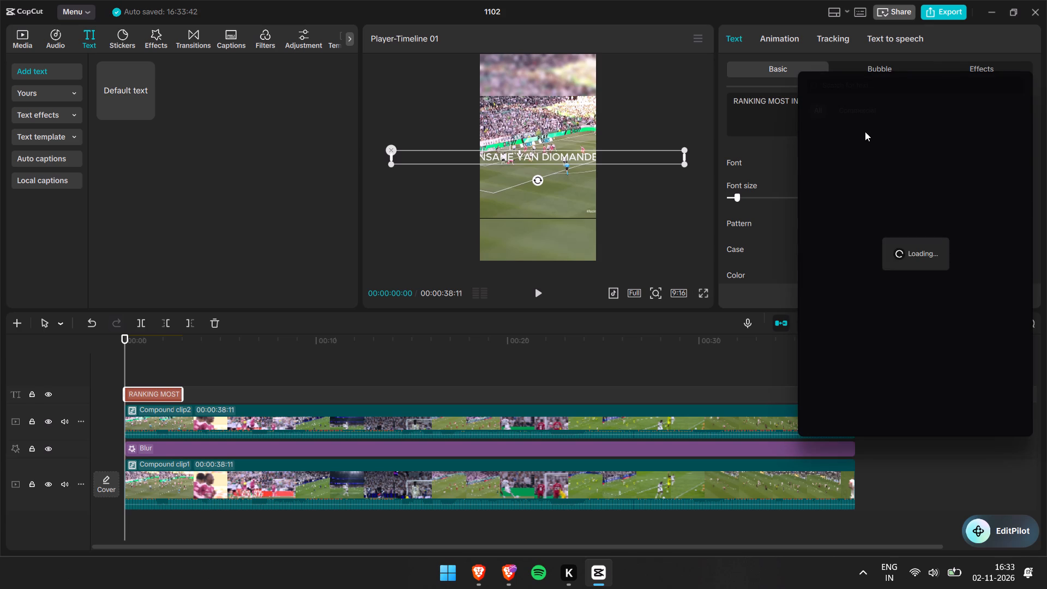
pyautogui.click(877, 155)
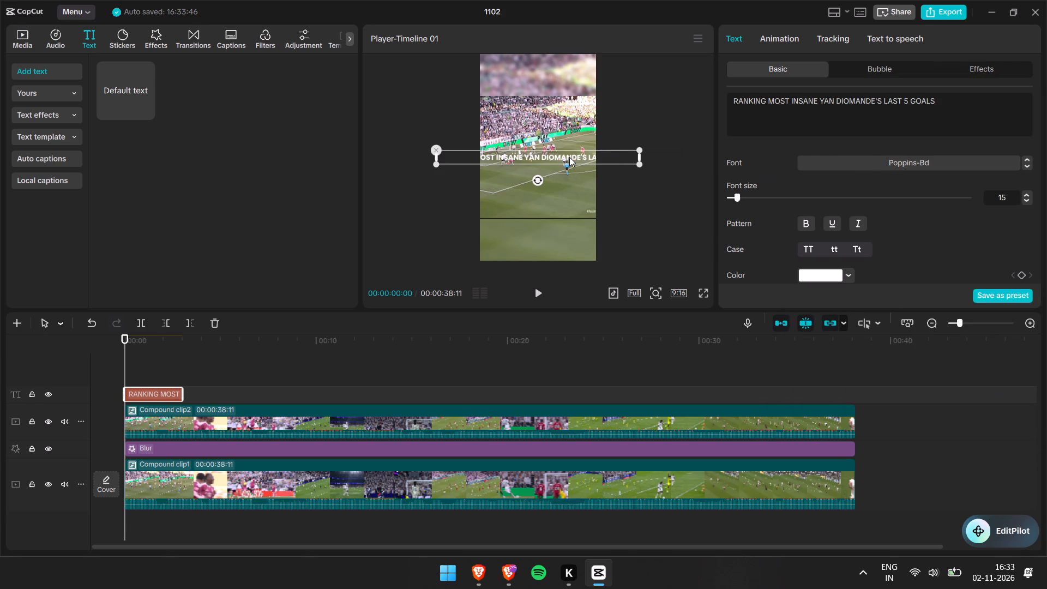
# Narrow the title's text box so it wraps onto two lines, and centre it horizontally over the blurred band above the footage.
pyautogui.moveTo(640, 156); pyautogui.dragTo(580, 167)
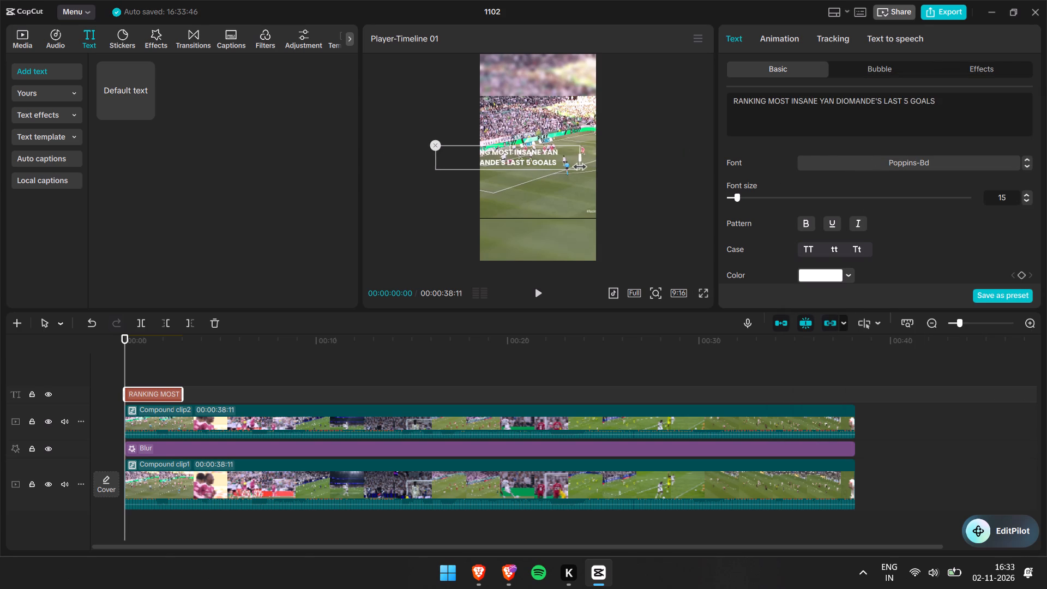
pyautogui.moveTo(580, 167); pyautogui.dragTo(579, 167)
pyautogui.moveTo(531, 160); pyautogui.dragTo(558, 83)
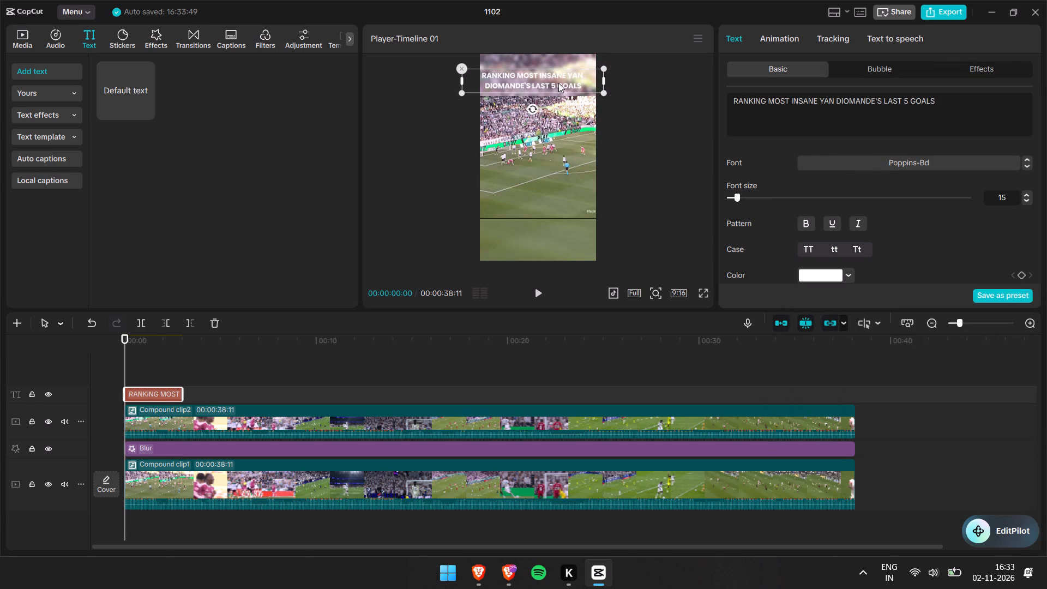
pyautogui.moveTo(558, 83); pyautogui.dragTo(560, 85)
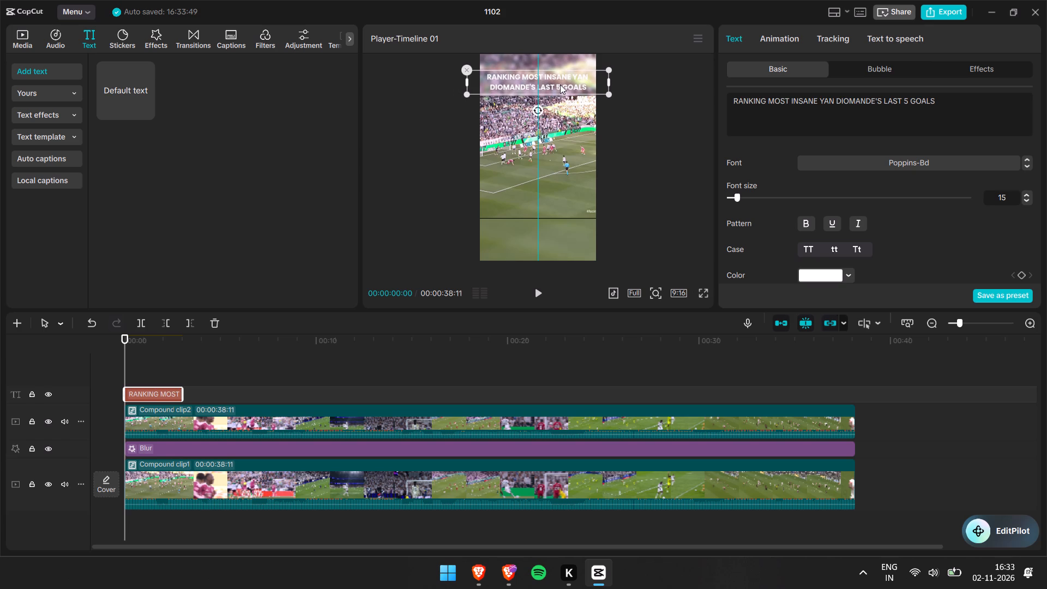
pyautogui.moveTo(560, 85); pyautogui.dragTo(560, 86)
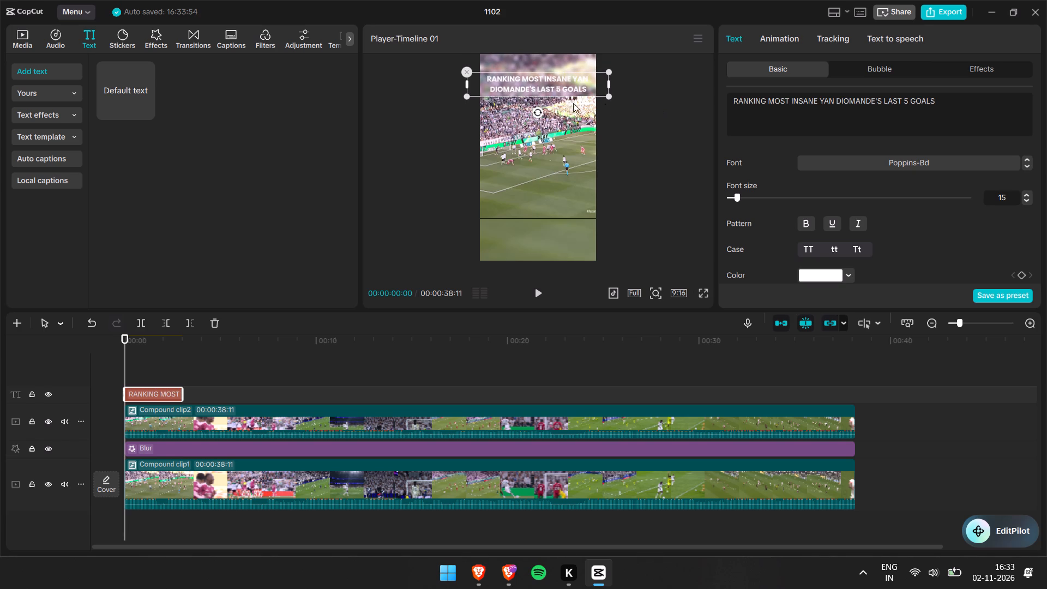
pyautogui.click(561, 87)
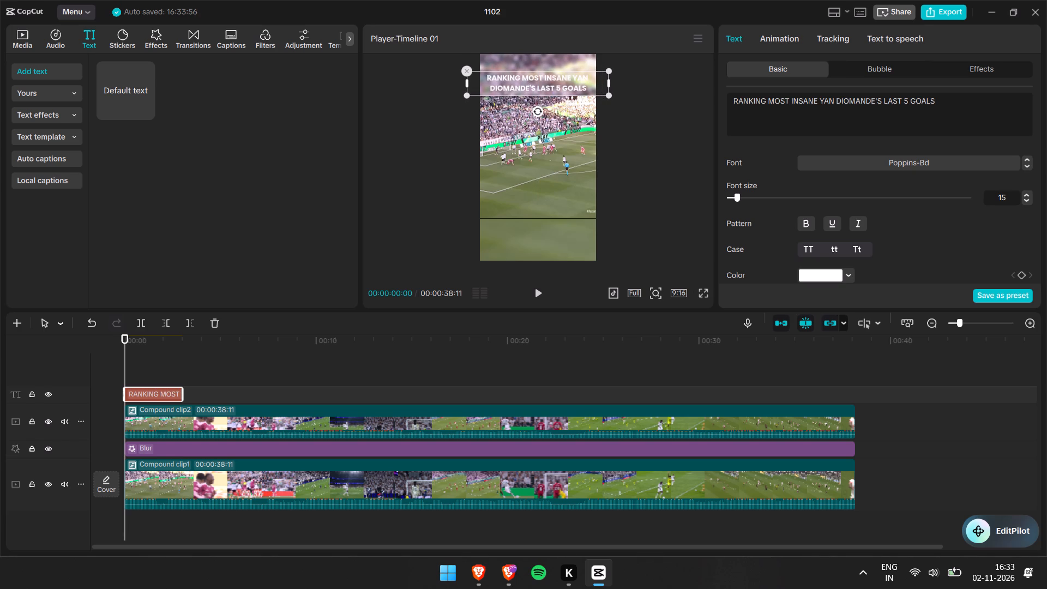
# Delete the word "MOST" from the title.
pyautogui.click(790, 101)
pyautogui.press('BackSpace')
pyautogui.press('BackSpace')
pyautogui.press('BackSpace')
pyautogui.press('BackSpace')
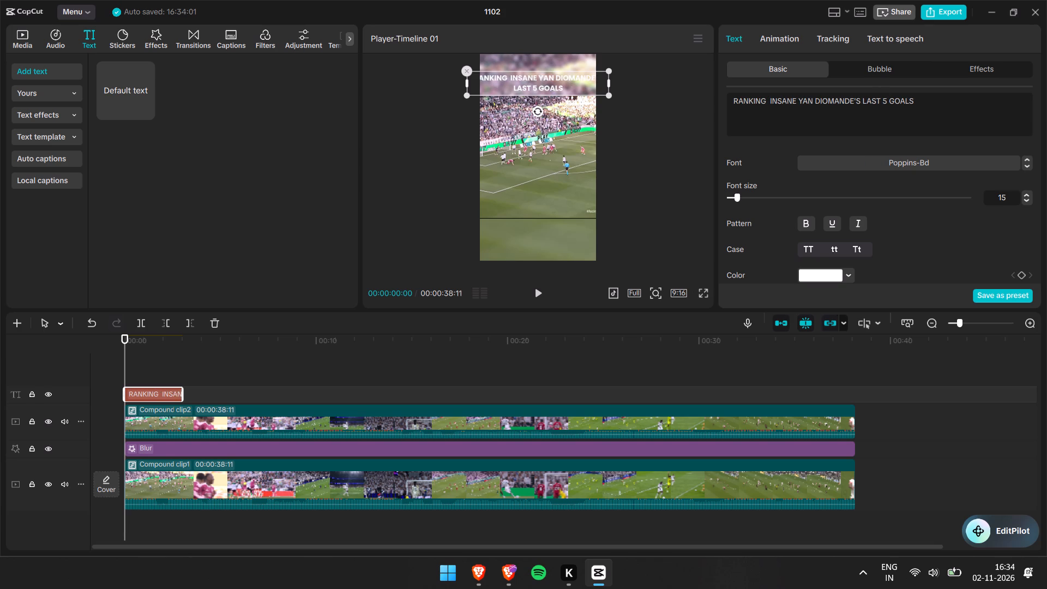
# Copy "LAST 5 GOALS" from the end of the title and insert it before "INSANE", followed by a space.
pyautogui.moveTo(862, 100); pyautogui.dragTo(932, 98)
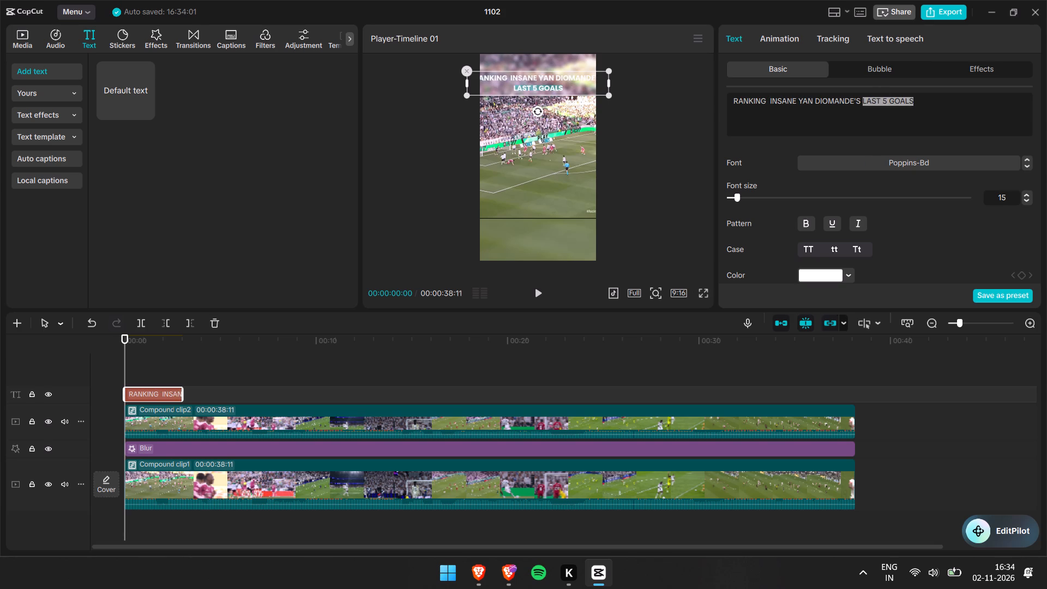
pyautogui.hotkey('ctrl', 'c')
pyautogui.click(770, 98)
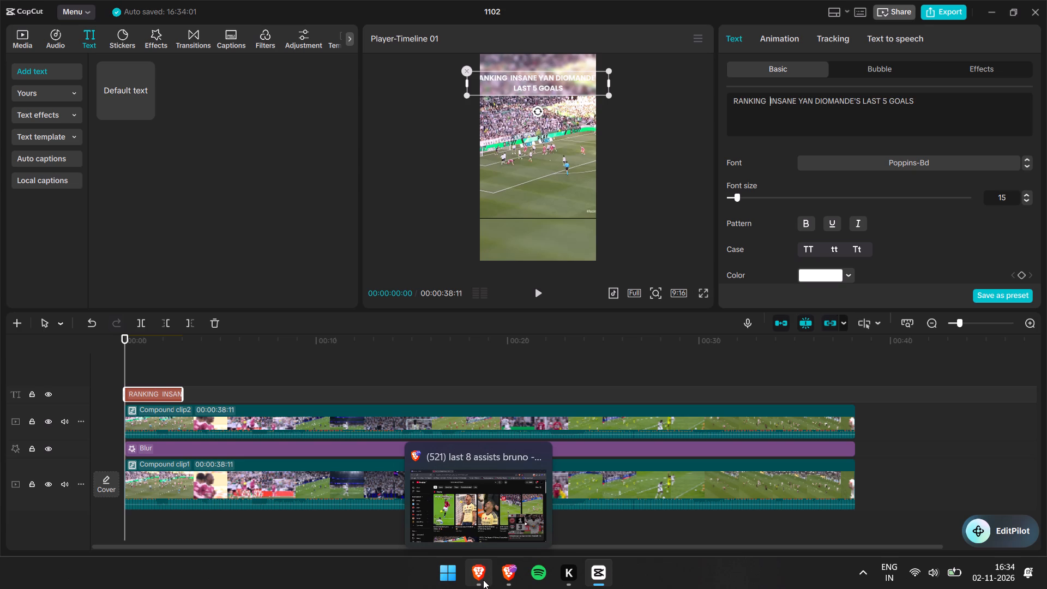
pyautogui.hotkey('ctrl', 'v')
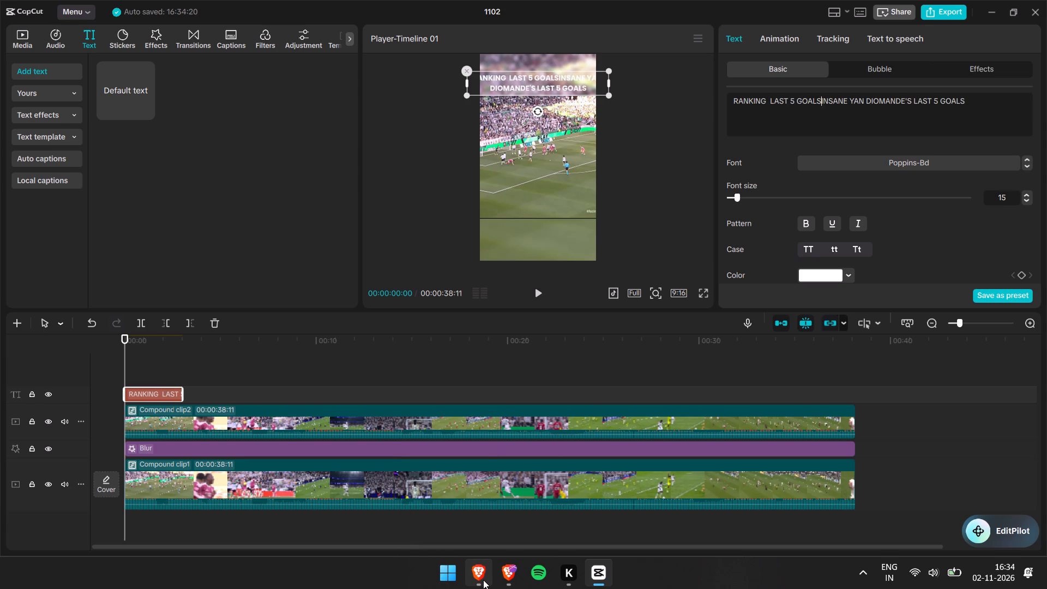
pyautogui.press('space')
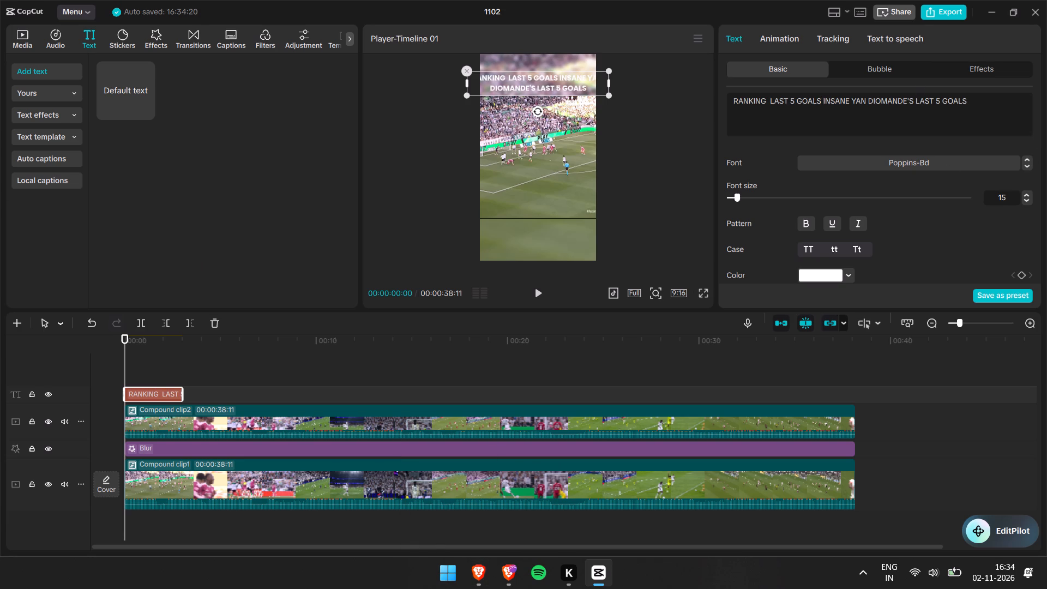
# Delete the second "LAST 5" so the title ends with "YAN DIOMANDE'S GOALS".
pyautogui.click(942, 98)
pyautogui.press('BackSpace')
pyautogui.press('BackSpace')
pyautogui.press('BackSpace')
pyautogui.press('BackSpace')
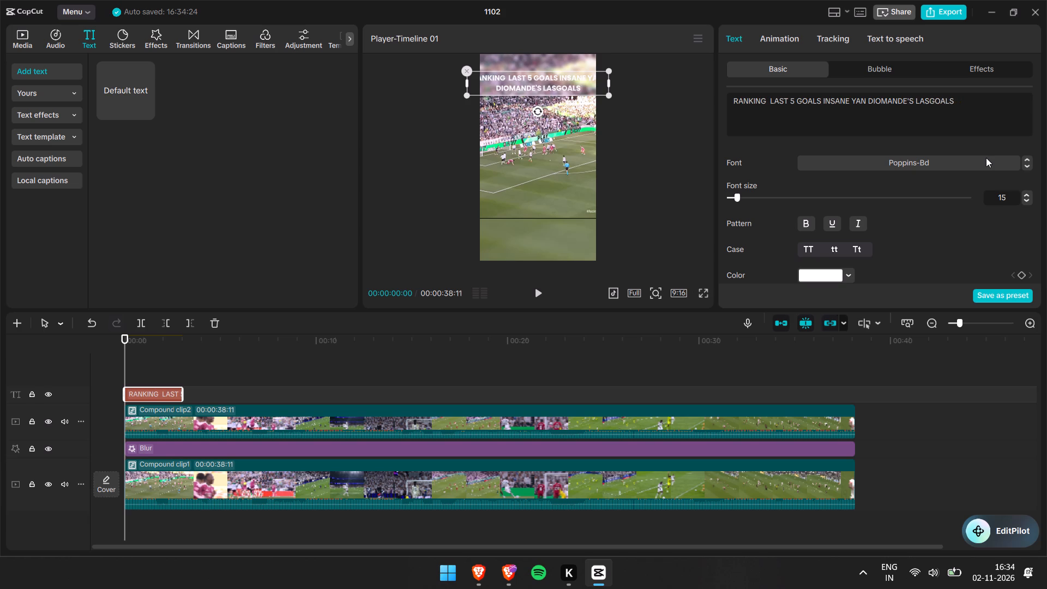
pyautogui.press('BackSpace')
pyautogui.press('BackSpace')
pyautogui.press('BackSpace')
pyautogui.press('BackSpace')
pyautogui.press('space')
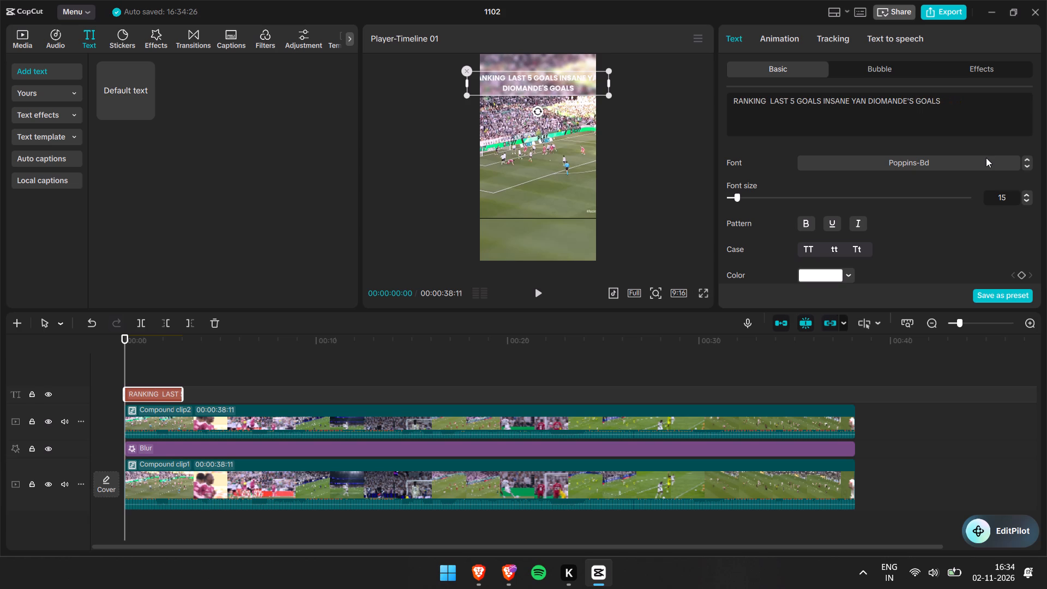
# Set the title's font size to 14, narrow its text box so "YAN" wraps onto the second line, and recentre it horizontally.
pyautogui.click(542, 87)
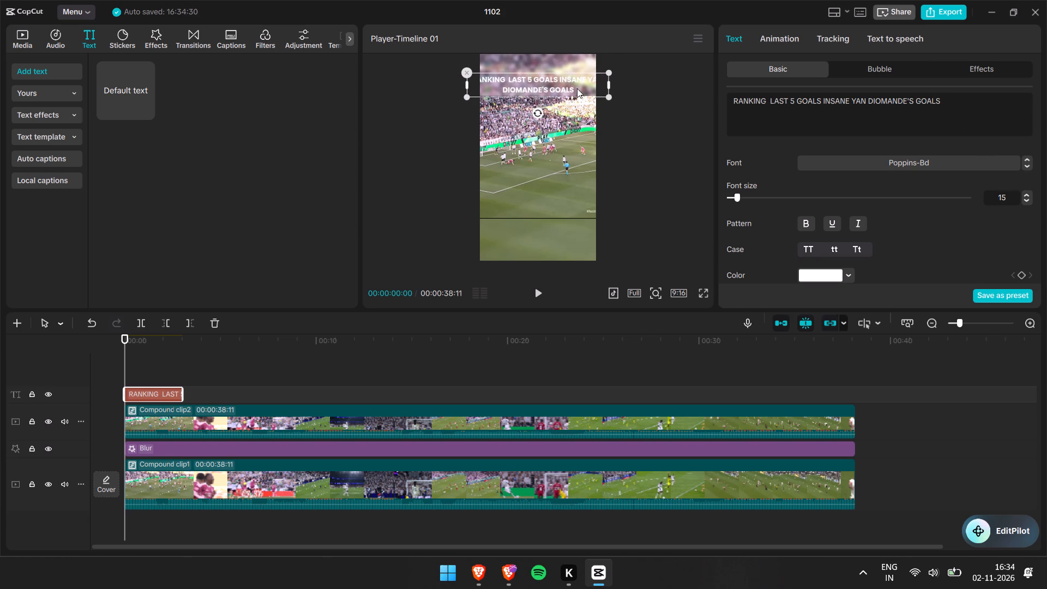
pyautogui.click(1026, 200)
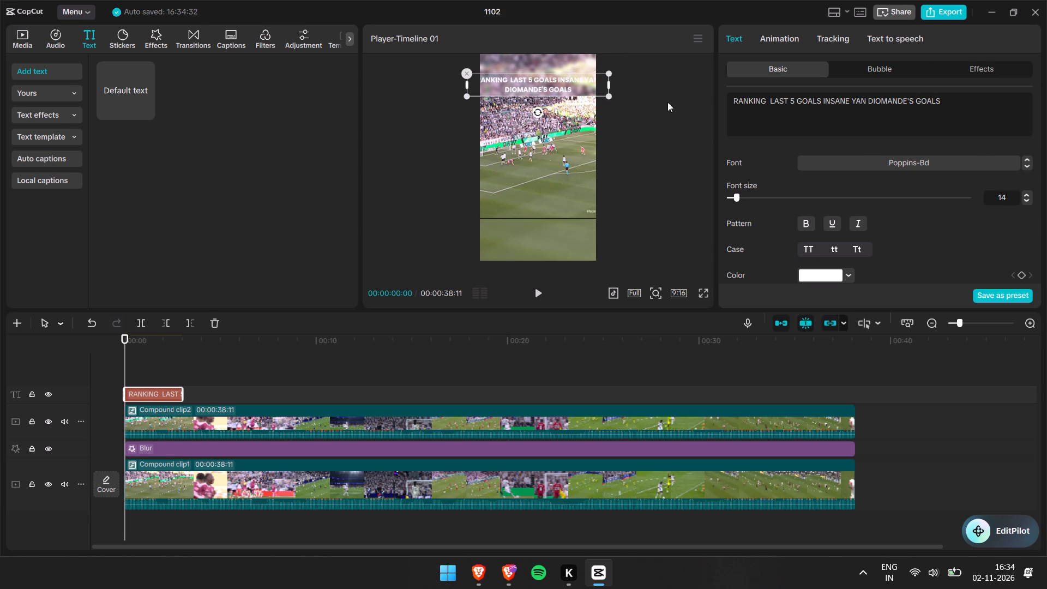
pyautogui.moveTo(609, 85); pyautogui.dragTo(587, 86)
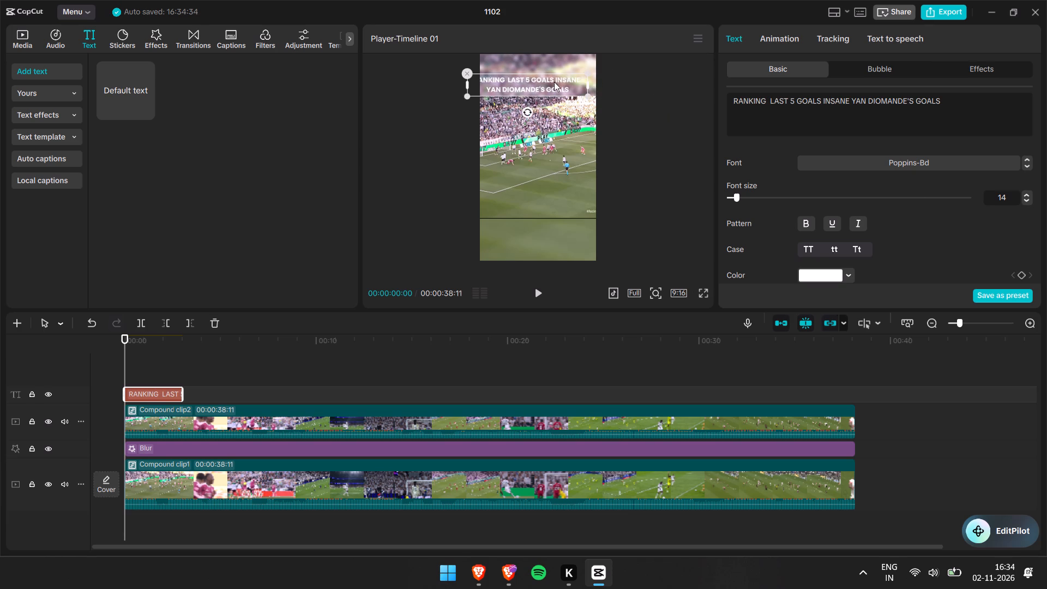
pyautogui.moveTo(550, 80); pyautogui.dragTo(560, 80)
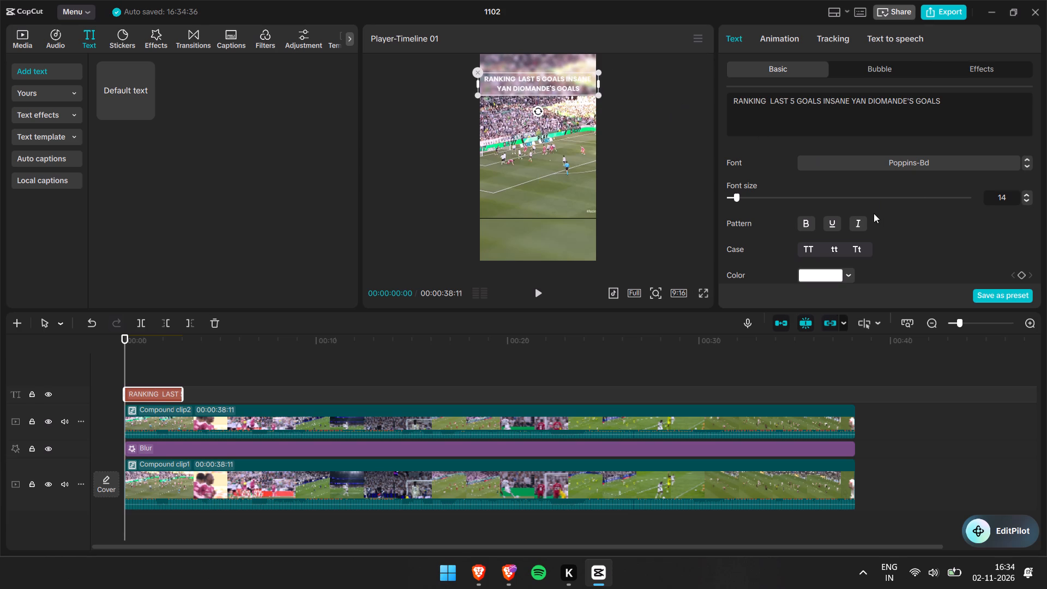
# Turn on a black shadow for the title text.
pyautogui.scroll(-7, 874, 213)
pyautogui.scroll(-3, 741, 231)
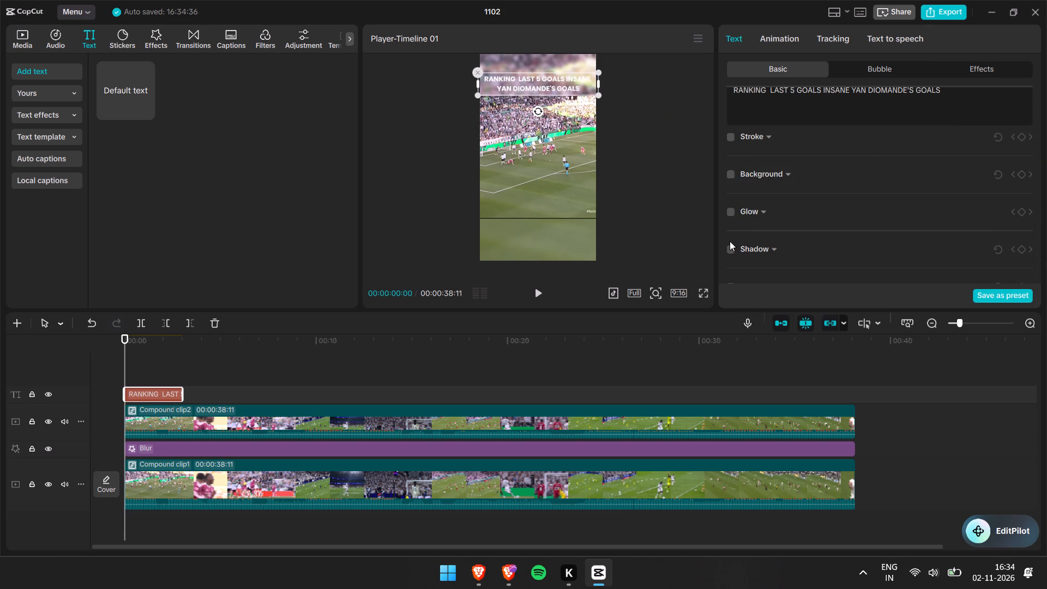
pyautogui.click(726, 248)
pyautogui.click(729, 247)
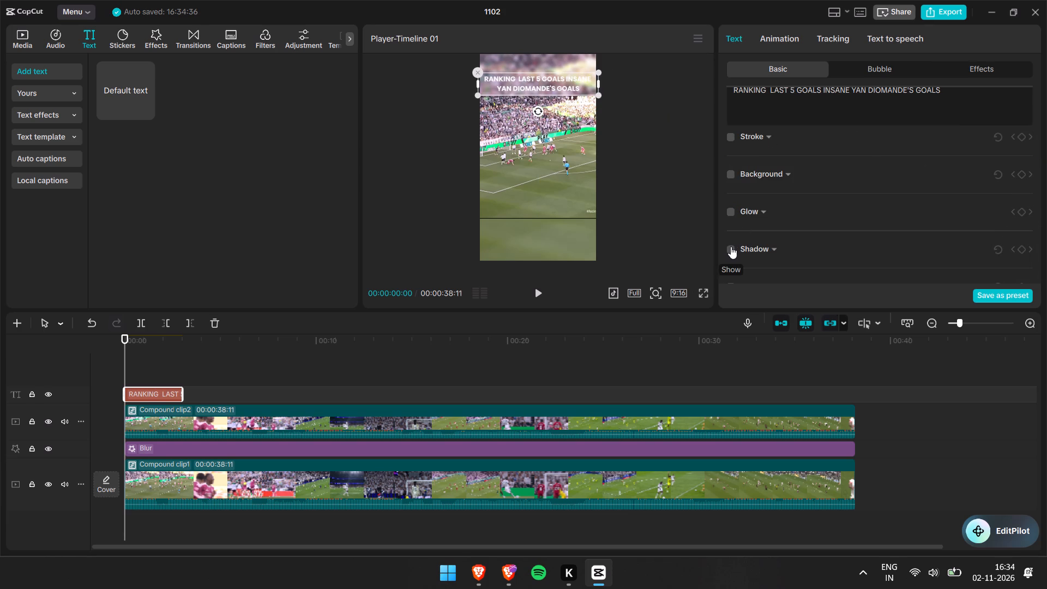
pyautogui.click(731, 247)
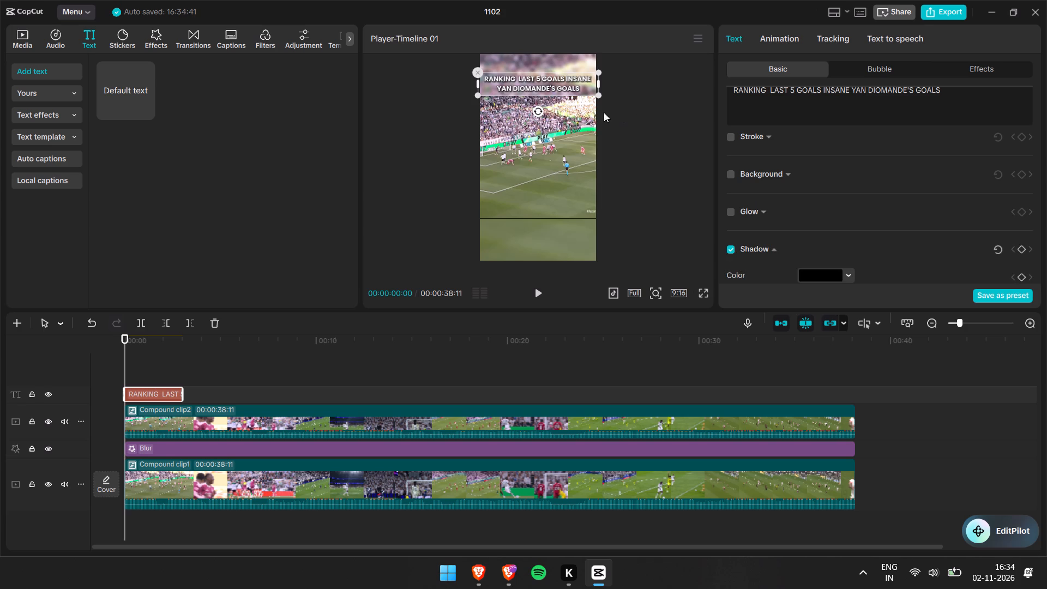
# Delete the word "GOALS" after "LAST 5" in the title, keeping a space before "INSANE".
pyautogui.click(825, 92)
pyautogui.scroll(1, 838, 105)
pyautogui.press('Left')
pyautogui.press('BackSpace')
pyautogui.press('BackSpace')
pyautogui.press('BackSpace')
pyautogui.press('BackSpace')
pyautogui.press('BackSpace')
pyautogui.press('BackSpace')
pyautogui.press('BackSpace')
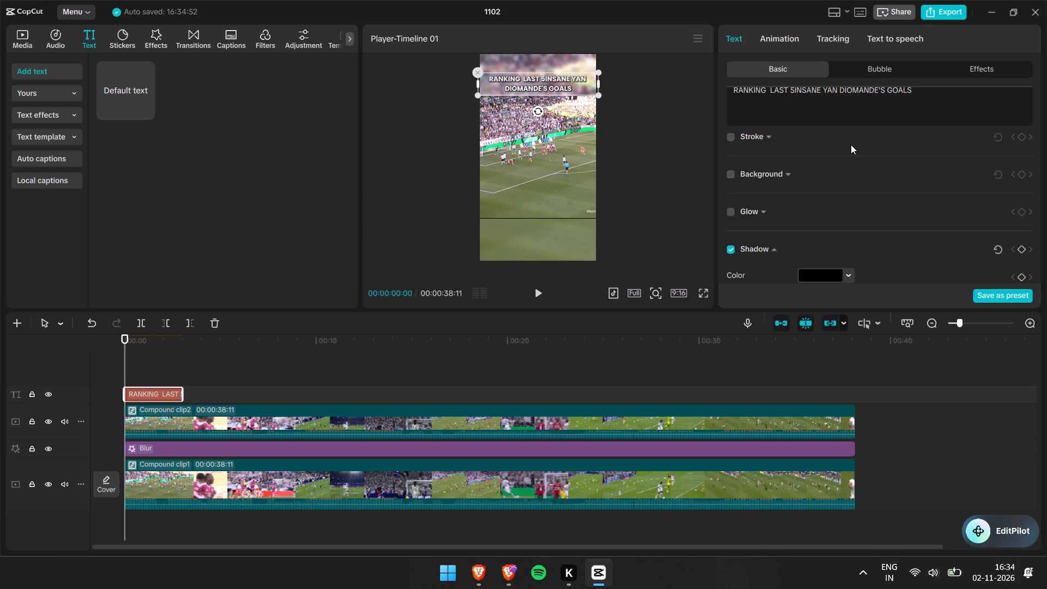
pyautogui.press('space')
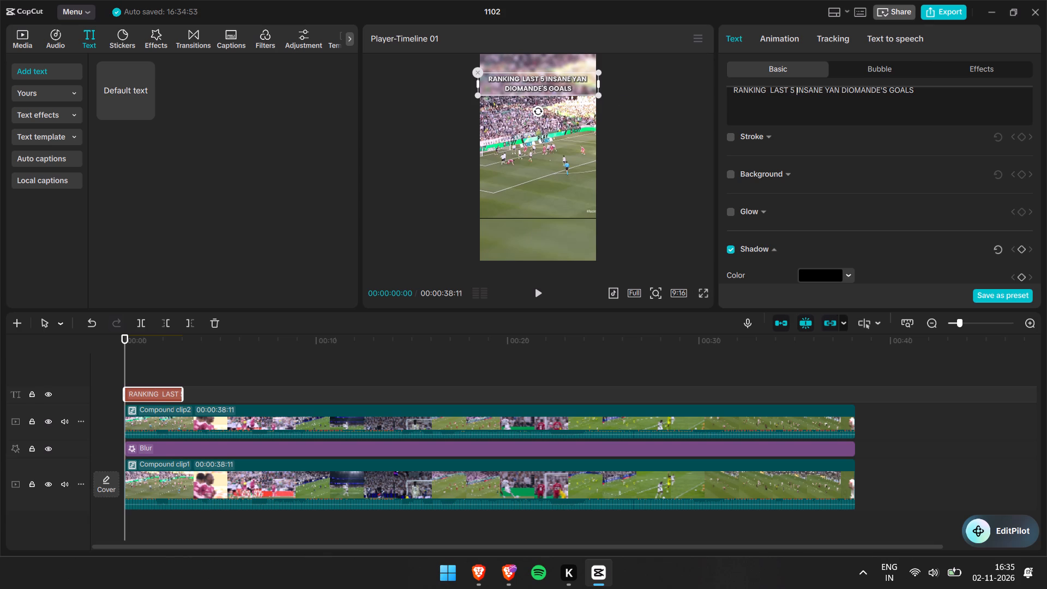
# Insert the word "MOST" in capitals before "INSANE" in the title.
pyautogui.write('MOst')
pyautogui.press('space')
pyautogui.press('BackSpace')
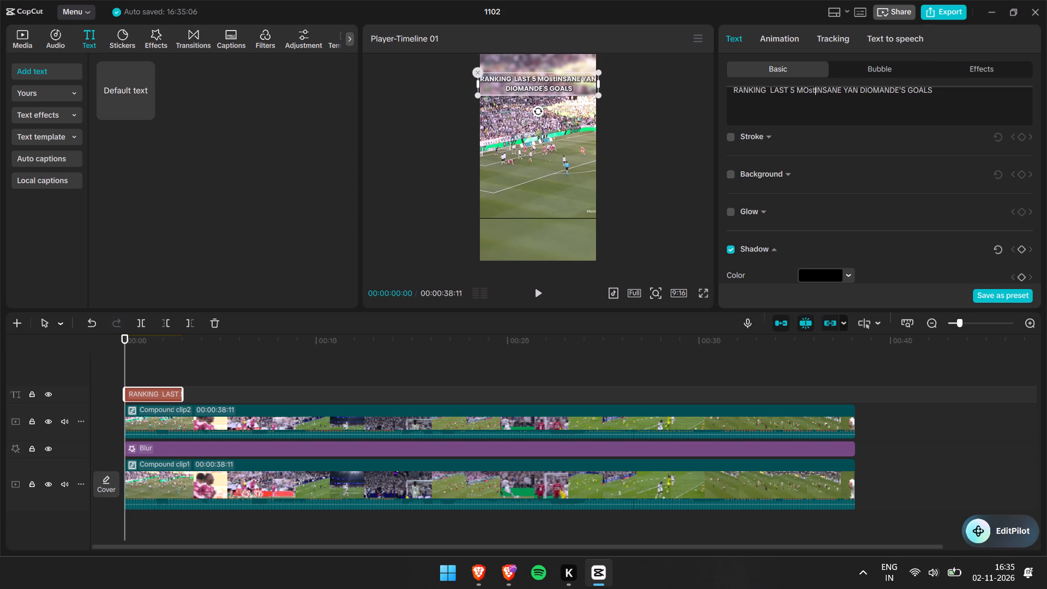
pyautogui.press('BackSpace')
pyautogui.write('t')
pyautogui.press('space')
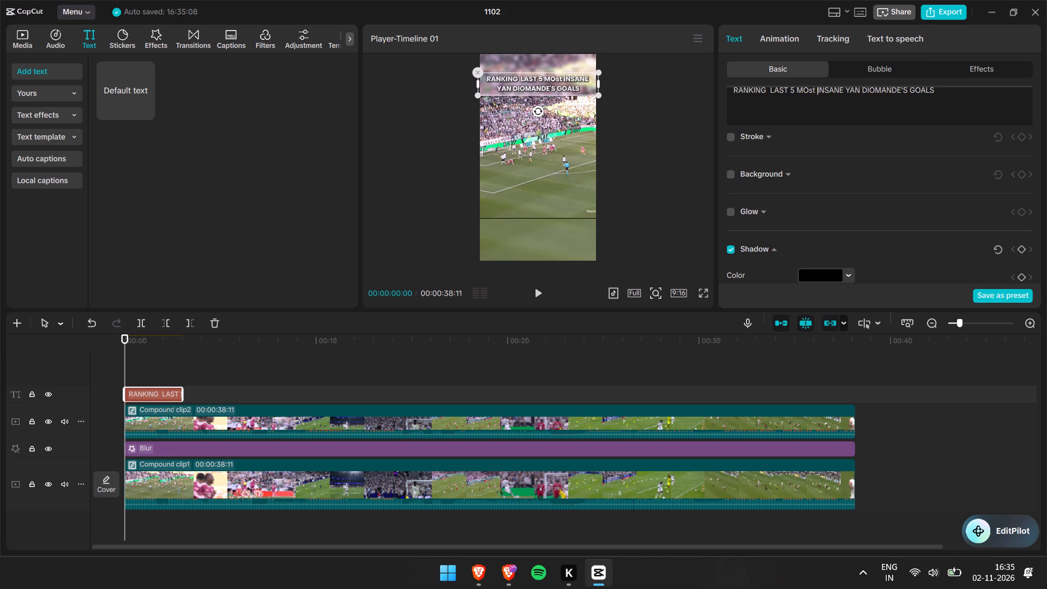
pyautogui.press('BackSpace')
pyautogui.press('BackSpace')
pyautogui.press('BackSpace')
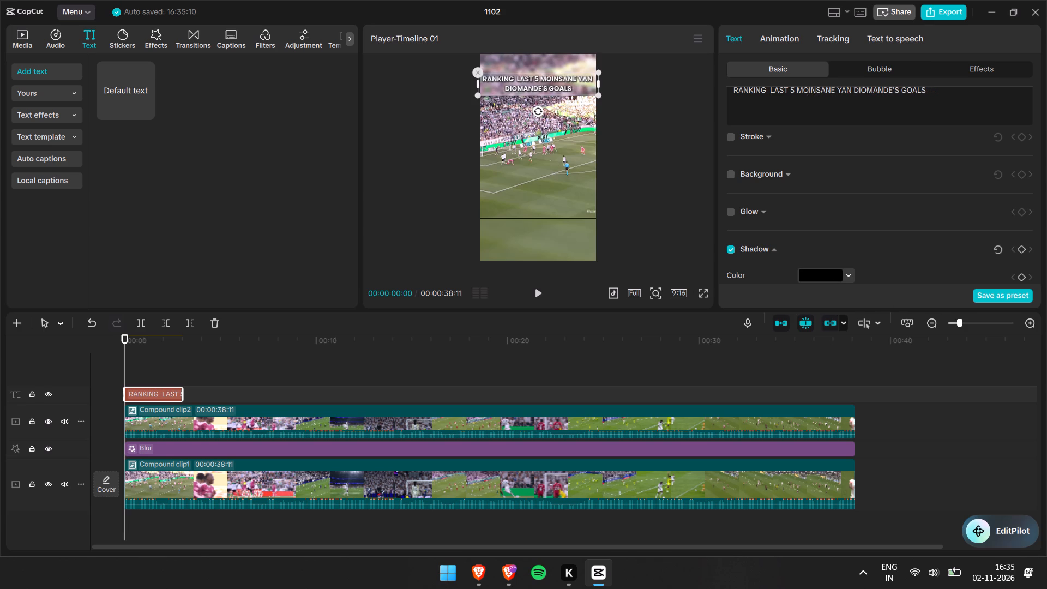
pyautogui.write('ST')
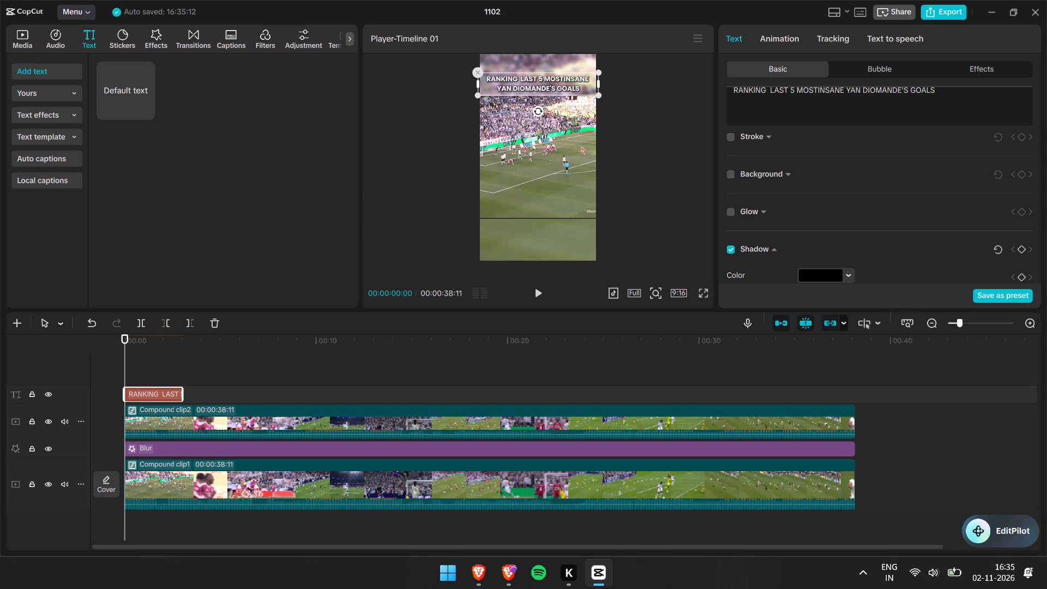
pyautogui.press('space')
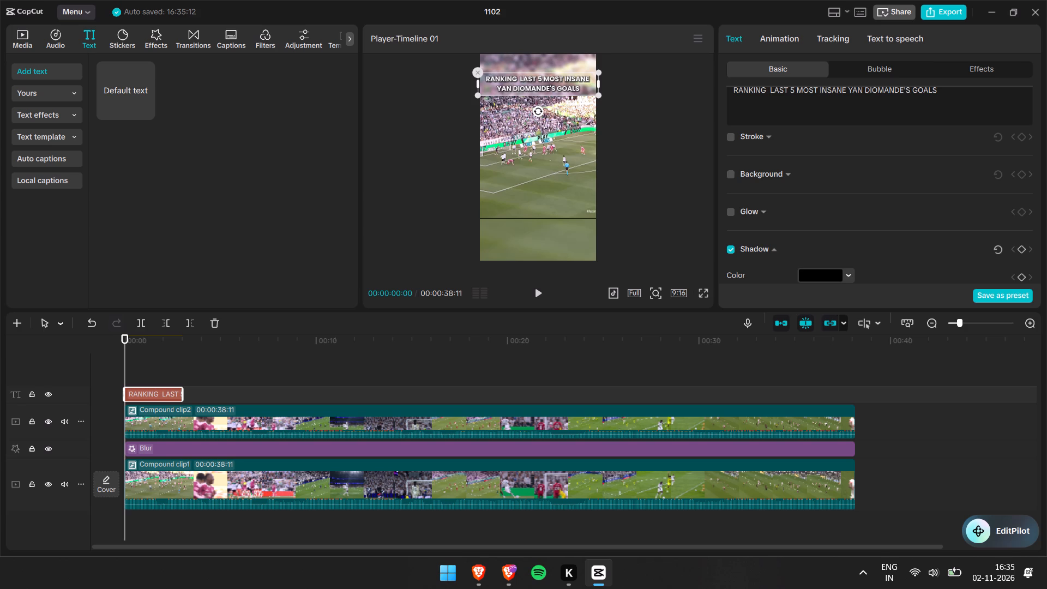
# Colour only the word "INSANE" in the title red, FF0000.
pyautogui.click(835, 92)
pyautogui.click(835, 92)
pyautogui.scroll(3, 838, 235)
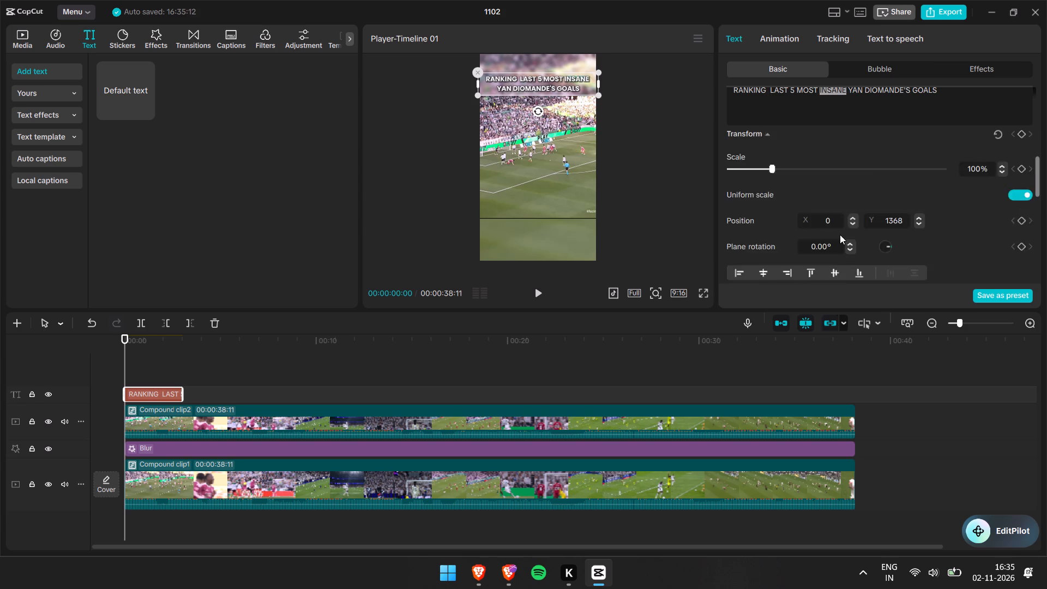
pyautogui.scroll(5, 840, 235)
pyautogui.click(834, 194)
pyautogui.moveTo(861, 272); pyautogui.dragTo(996, 155)
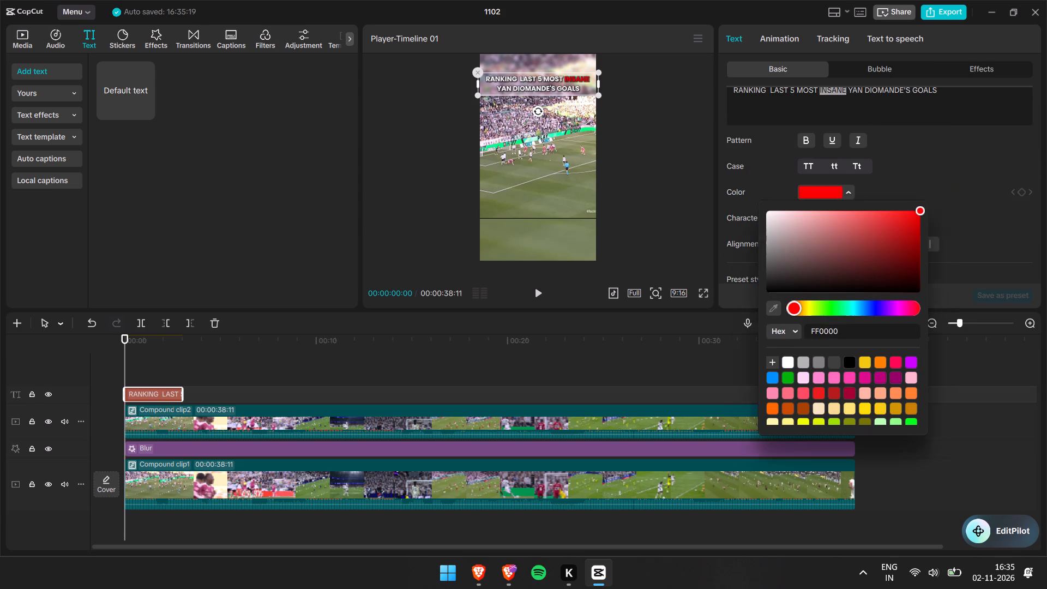
# Colour only the words "YAN DIOMANDE'S" in the title bright green.
pyautogui.doubleClick(880, 88)
pyautogui.moveTo(909, 89); pyautogui.dragTo(877, 95)
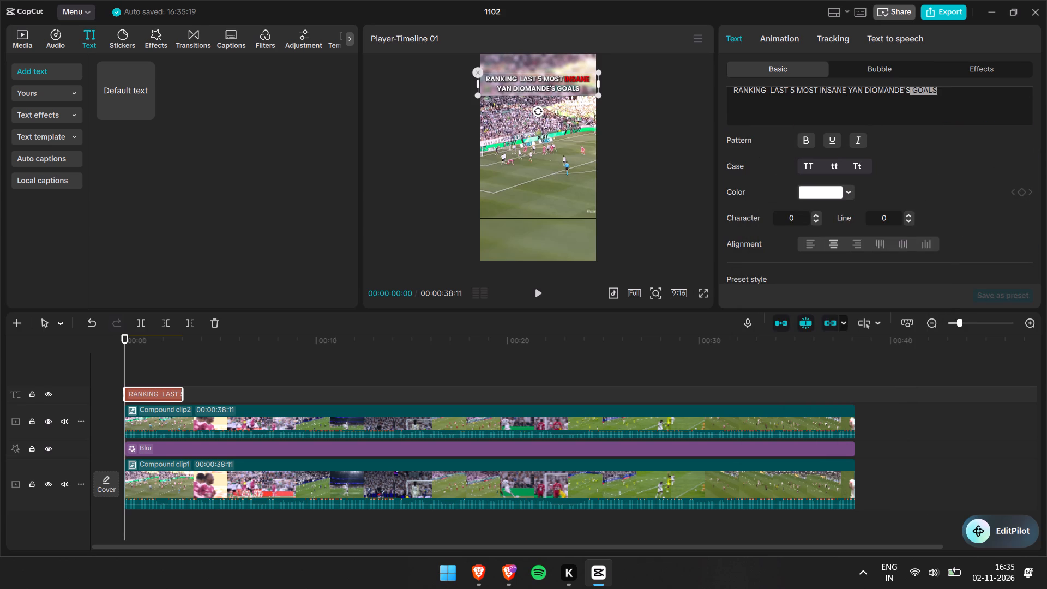
pyautogui.moveTo(877, 95); pyautogui.dragTo(850, 92)
pyautogui.click(815, 193)
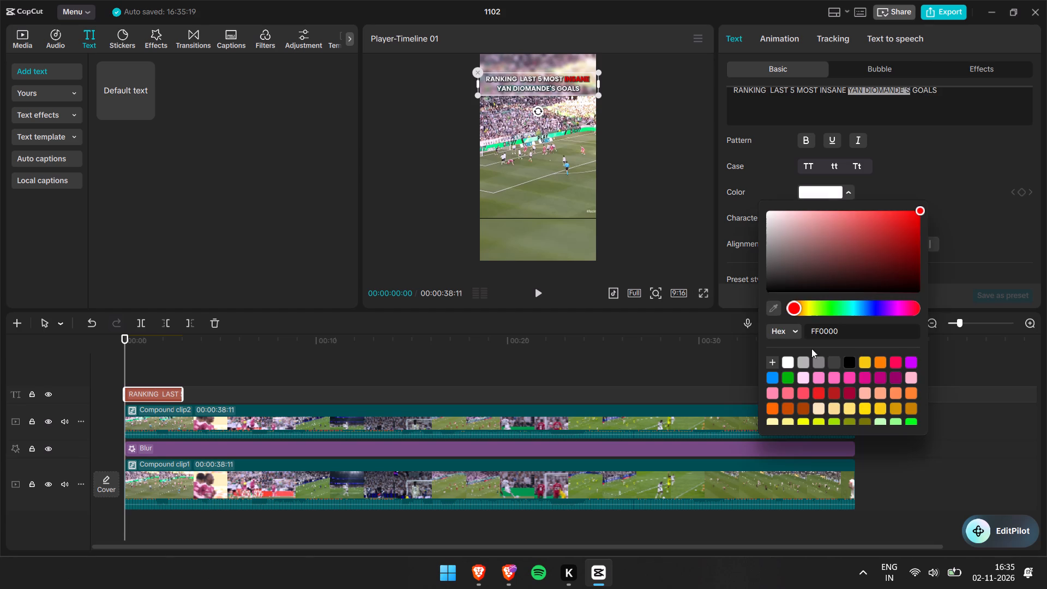
pyautogui.click(786, 377)
pyautogui.moveTo(893, 231); pyautogui.dragTo(1003, 152)
pyautogui.click(684, 172)
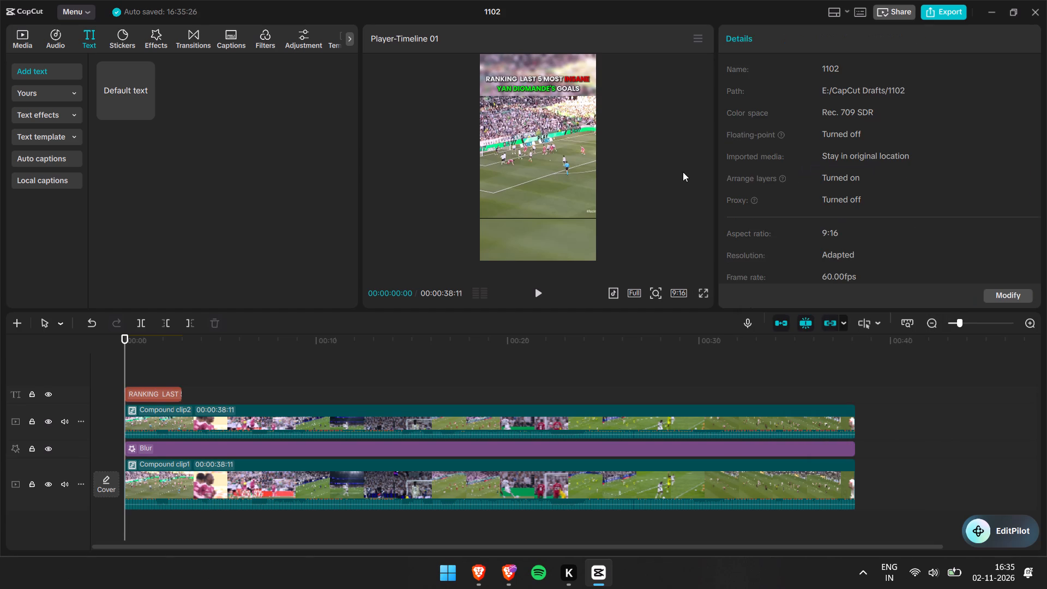
# Extend the title clip on the timeline to the end of the video clips at 00:00:38:11.
pyautogui.click(544, 87)
pyautogui.click(644, 189)
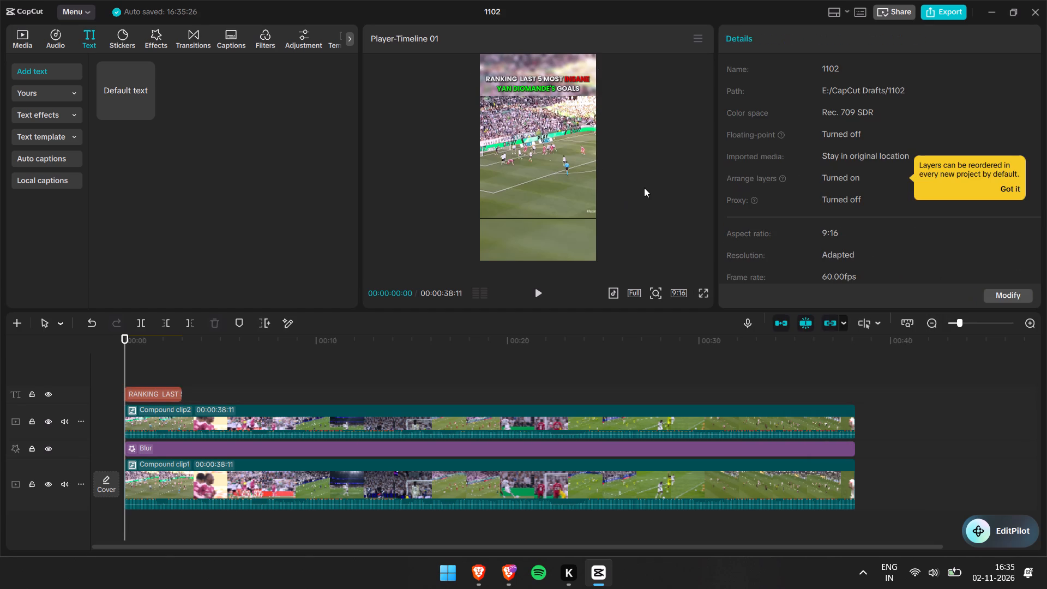
pyautogui.click(165, 387)
pyautogui.click(171, 400)
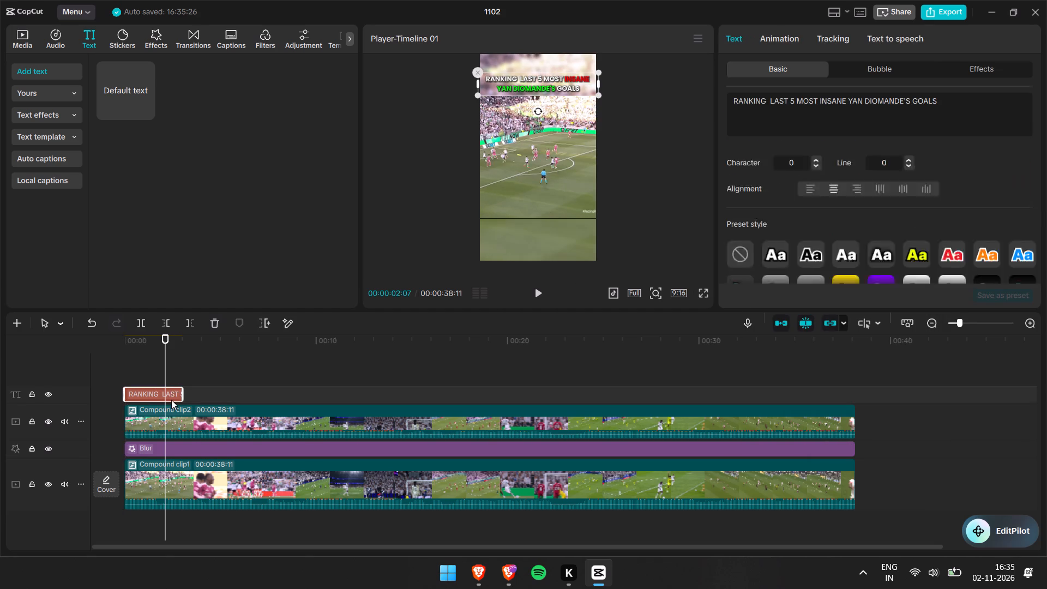
pyautogui.moveTo(179, 396); pyautogui.dragTo(844, 356)
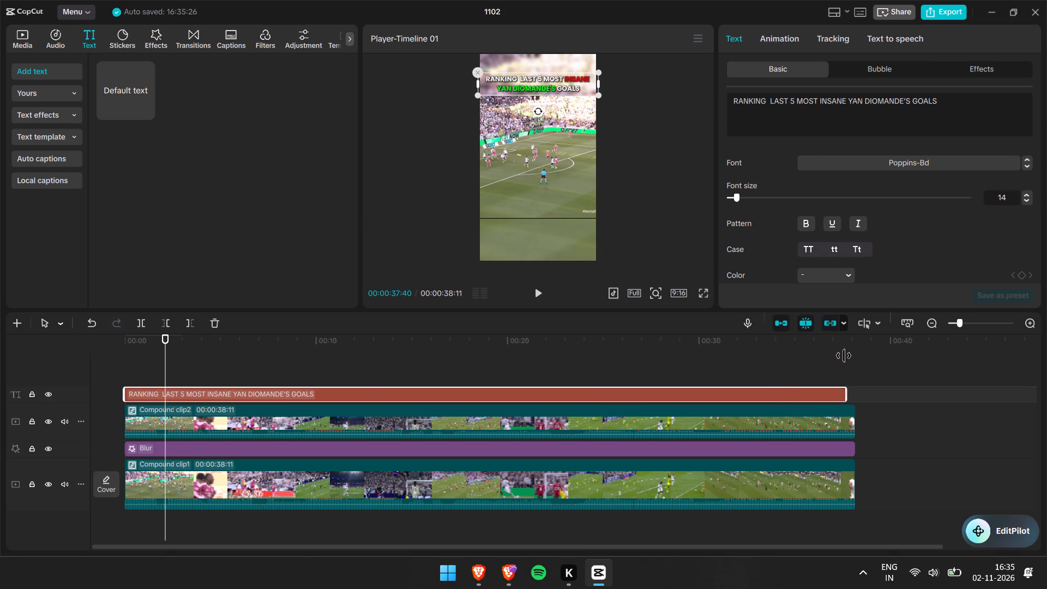
pyautogui.moveTo(844, 356); pyautogui.dragTo(851, 358)
# Add a second default text clip above the title and make it span the whole video from start to end.
pyautogui.click(146, 110)
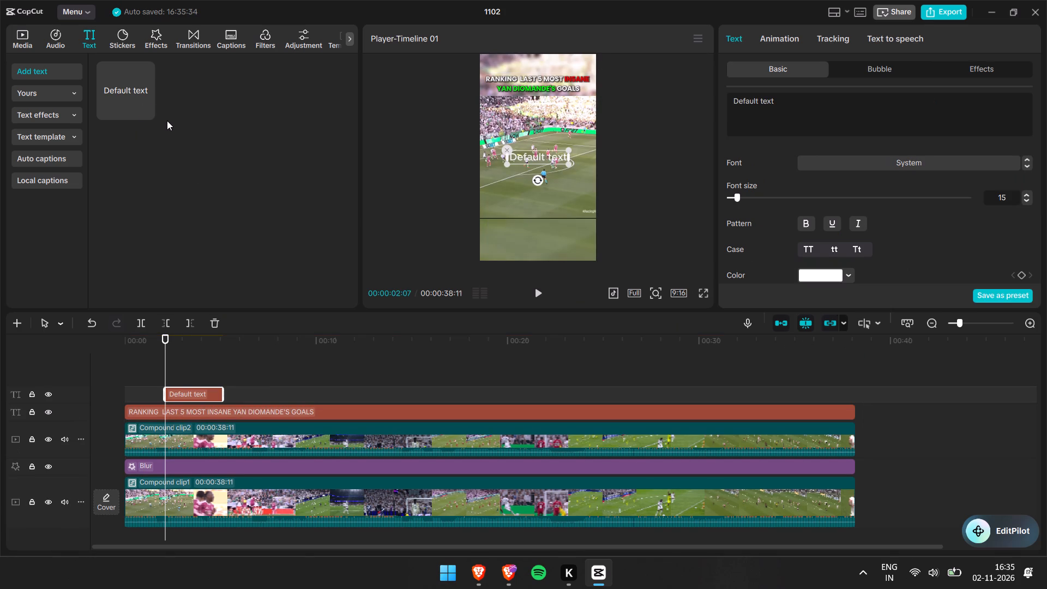
pyautogui.moveTo(179, 394); pyautogui.dragTo(137, 394)
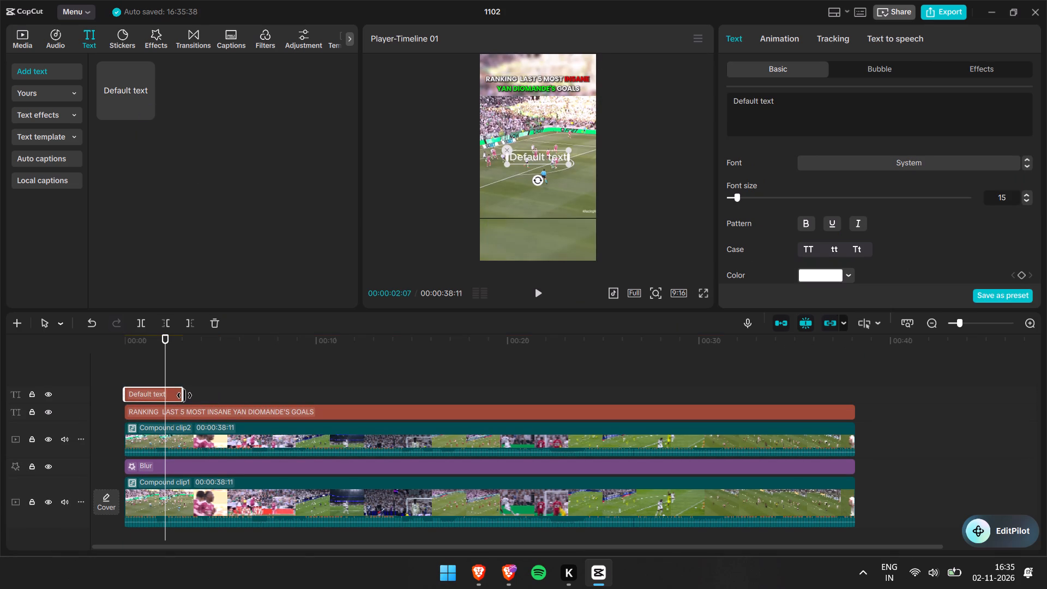
pyautogui.moveTo(184, 395); pyautogui.dragTo(855, 413)
# Replace the default text with a numbered list from "1." to "6.", one number per line.
pyautogui.tripleClick(851, 109)
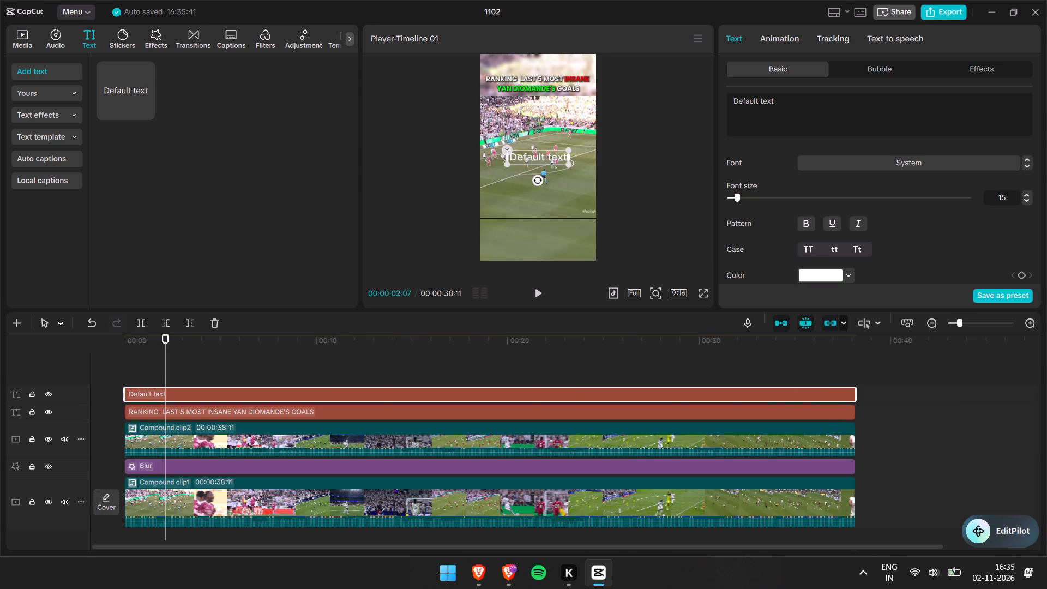
pyautogui.hotkey('ctrl', 'a')
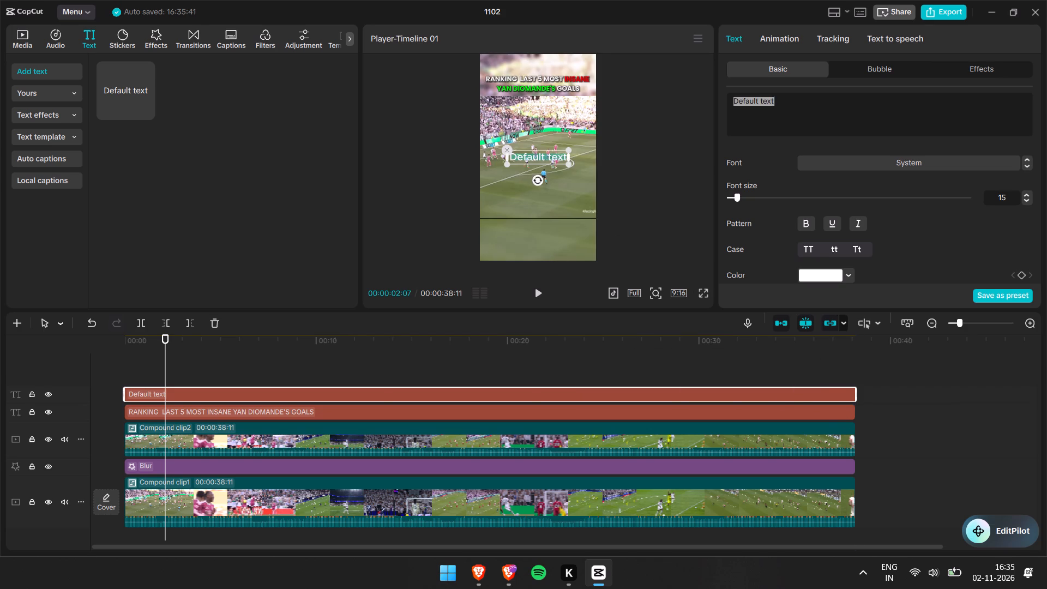
pyautogui.press('BackSpace')
pyautogui.write('1.2')
pyautogui.press('BackSpace')
pyautogui.press('Return')
pyautogui.write('2.')
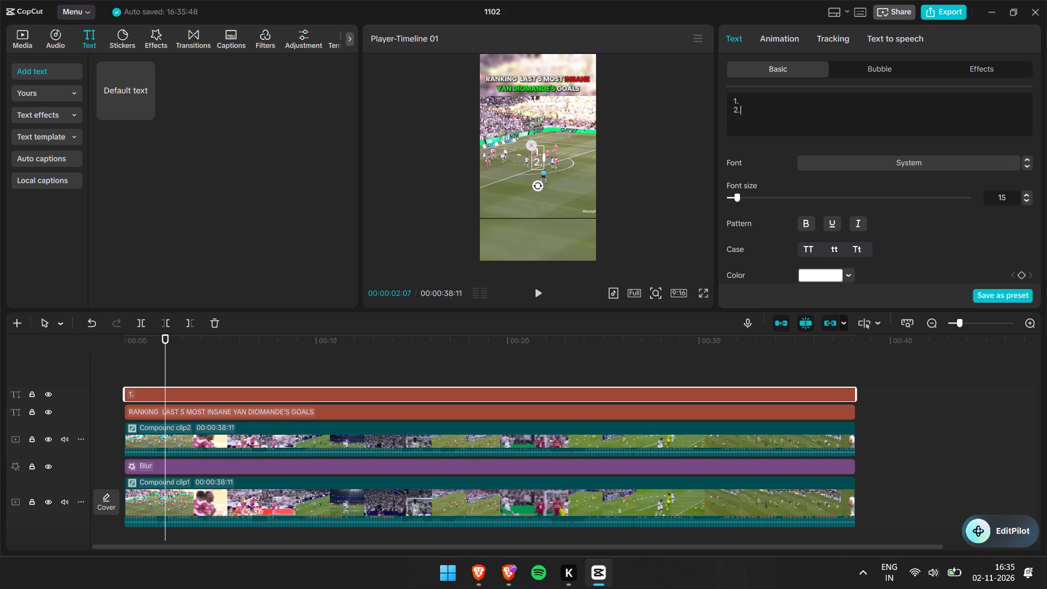
pyautogui.press('Return')
pyautogui.write('3.')
pyautogui.press('Return')
pyautogui.write('4.')
pyautogui.press('Return')
pyautogui.write('5.')
pyautogui.press('Return')
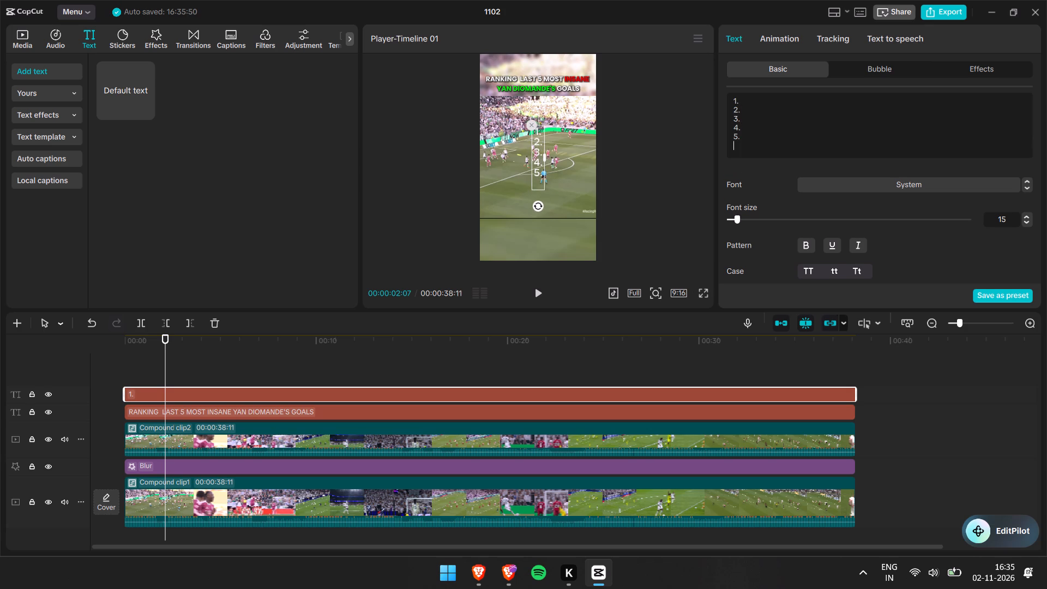
pyautogui.write('6.')
# Set the numbered list's font to Poppins-Bd and its font size to 12.
pyautogui.click(948, 179)
pyautogui.click(869, 159)
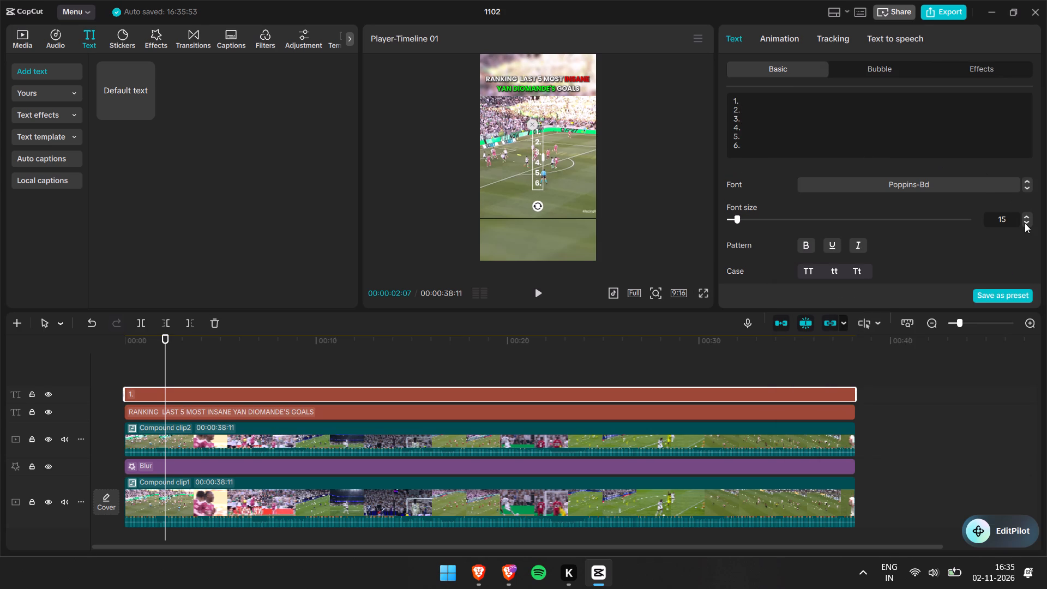
pyautogui.tripleClick(1026, 224)
# Left-align the numbered list and widen its text box to the right edge of the video frame.
pyautogui.scroll(-3, 893, 247)
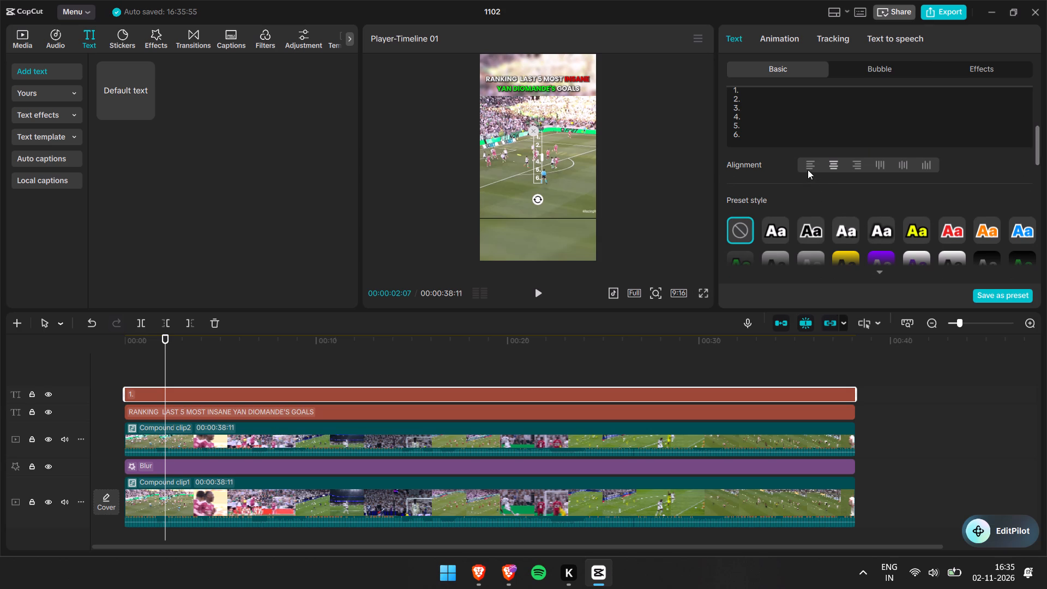
pyautogui.click(808, 170)
pyautogui.moveTo(542, 156); pyautogui.dragTo(586, 158)
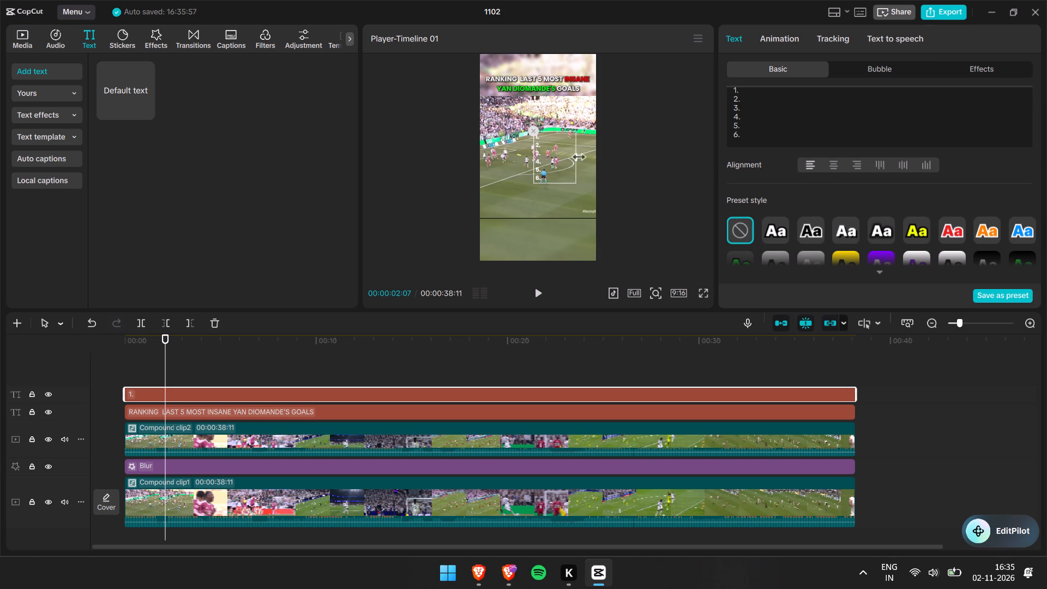
pyautogui.moveTo(586, 158); pyautogui.dragTo(600, 159)
# Turn on the shadow for the numbered list.
pyautogui.scroll(-5, 783, 166)
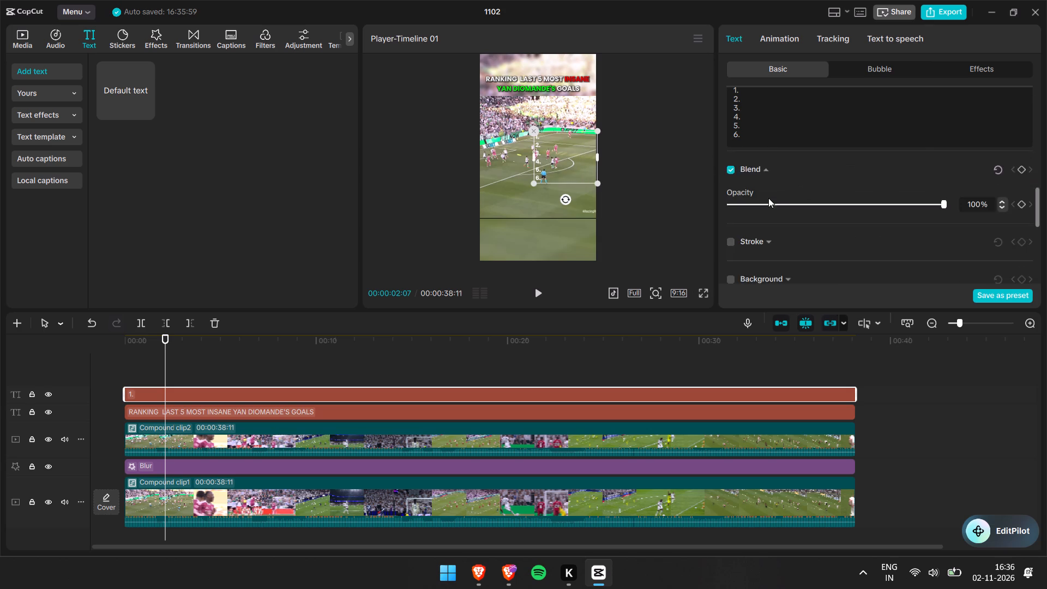
pyautogui.scroll(-2, 741, 224)
pyautogui.click(727, 231)
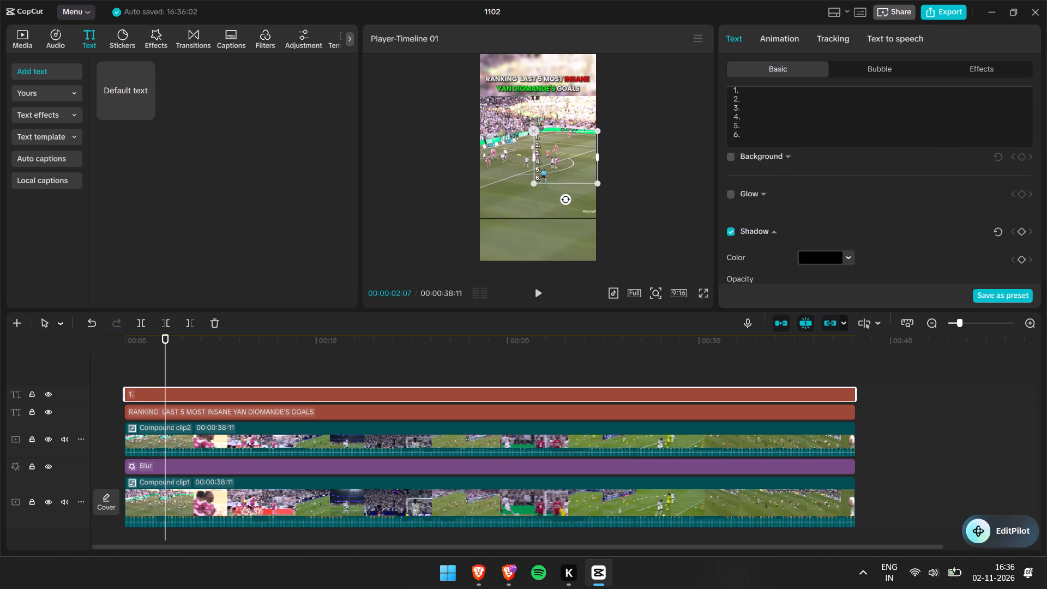
# Colour only the "4." in the list blue, 0091FF.
pyautogui.moveTo(749, 119); pyautogui.dragTo(726, 115)
pyautogui.scroll(7, 819, 196)
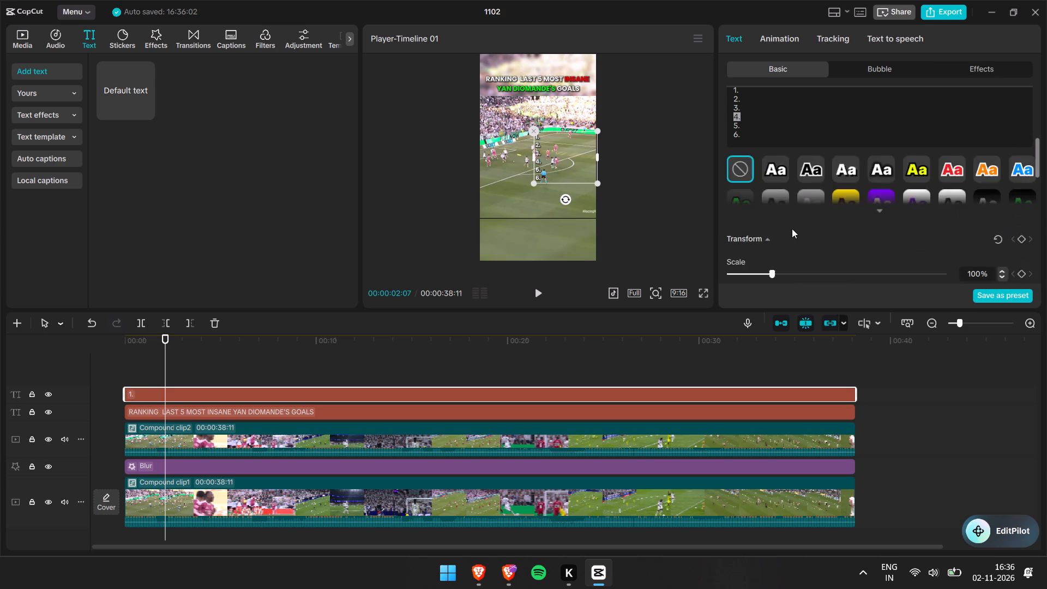
pyautogui.scroll(1, 797, 233)
pyautogui.click(826, 172)
pyautogui.click(766, 356)
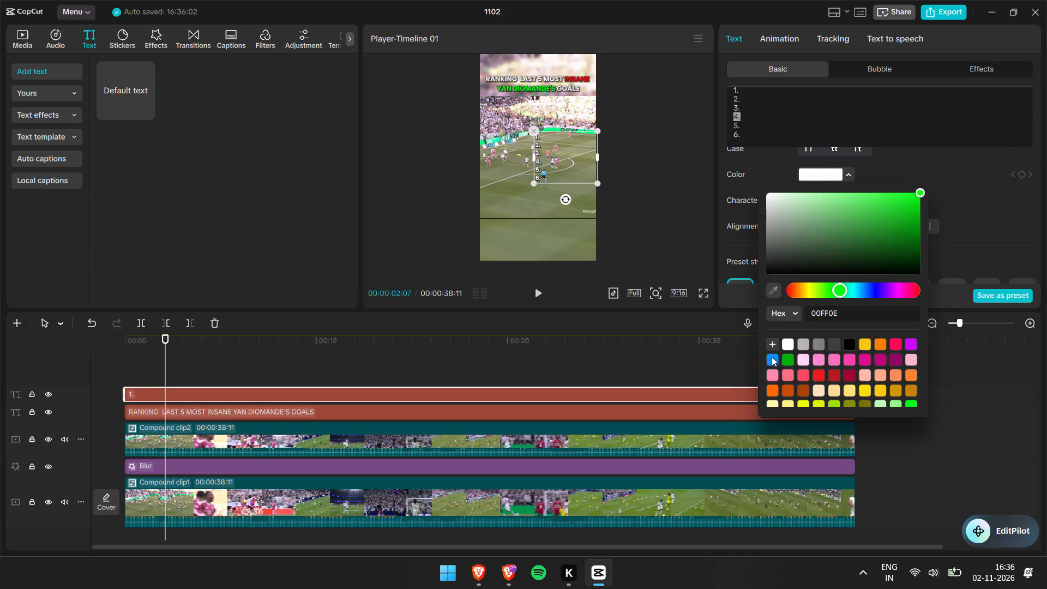
pyautogui.click(772, 358)
pyautogui.moveTo(877, 214); pyautogui.dragTo(1042, 137)
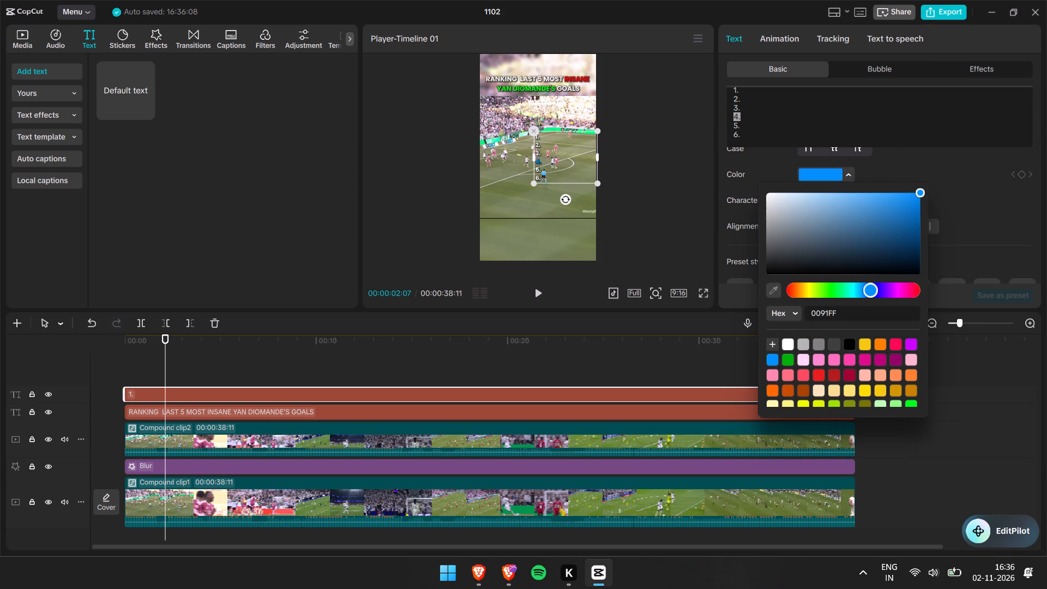
# Colour only the "3." in the list orange, FD7C32.
pyautogui.moveTo(754, 112); pyautogui.dragTo(729, 107)
pyautogui.click(821, 173)
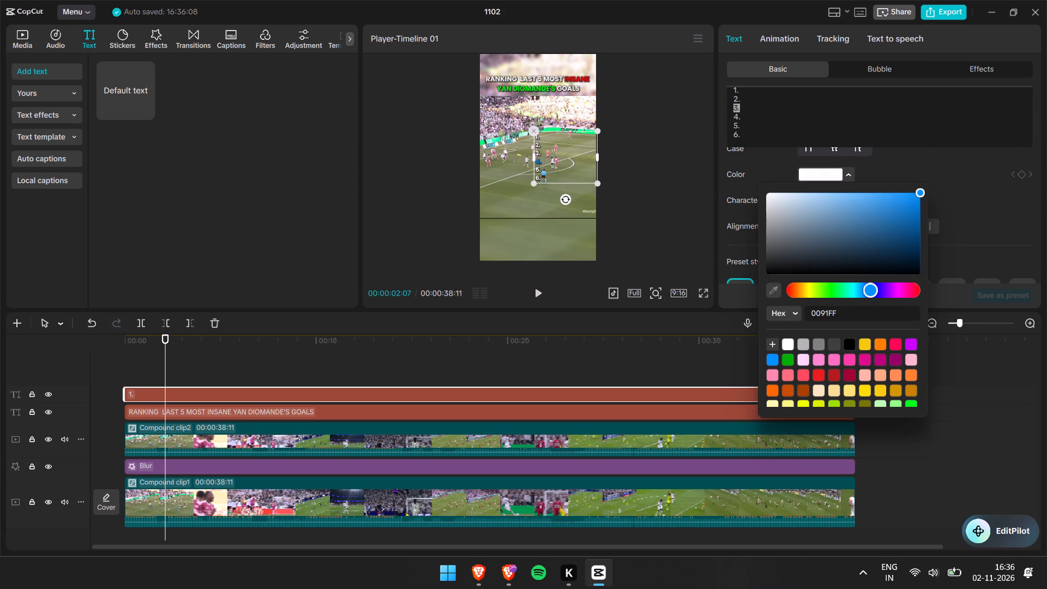
pyautogui.doubleClick(841, 311)
pyautogui.press('BackSpace')
pyautogui.write('fd7')
pyautogui.press('space')
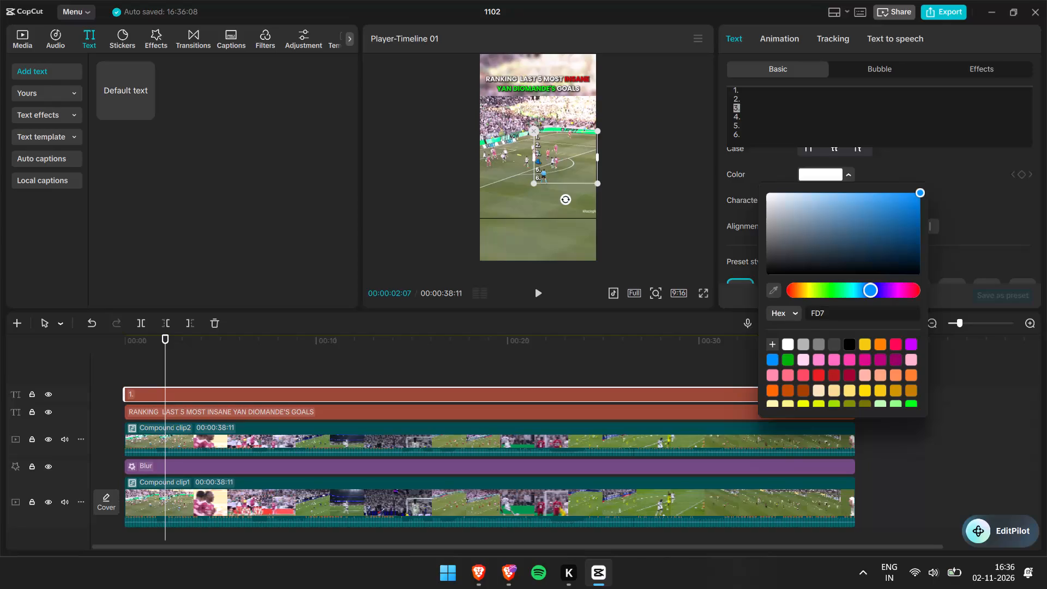
pyautogui.write('c32')
pyautogui.press('Return')
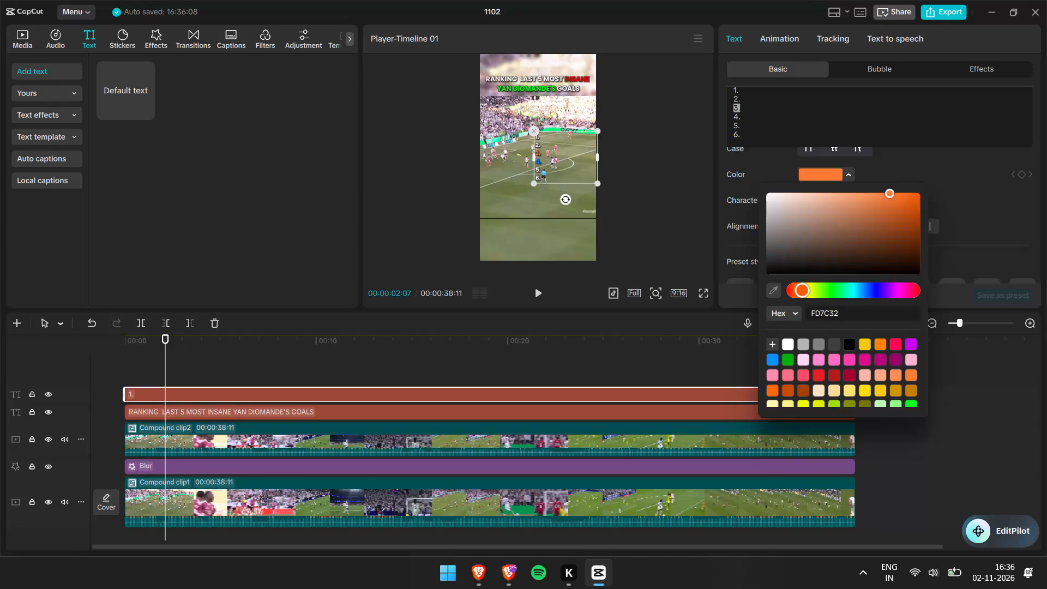
# Colour only the "2." in the list silver, C0C0C0.
pyautogui.moveTo(751, 94); pyautogui.dragTo(718, 96)
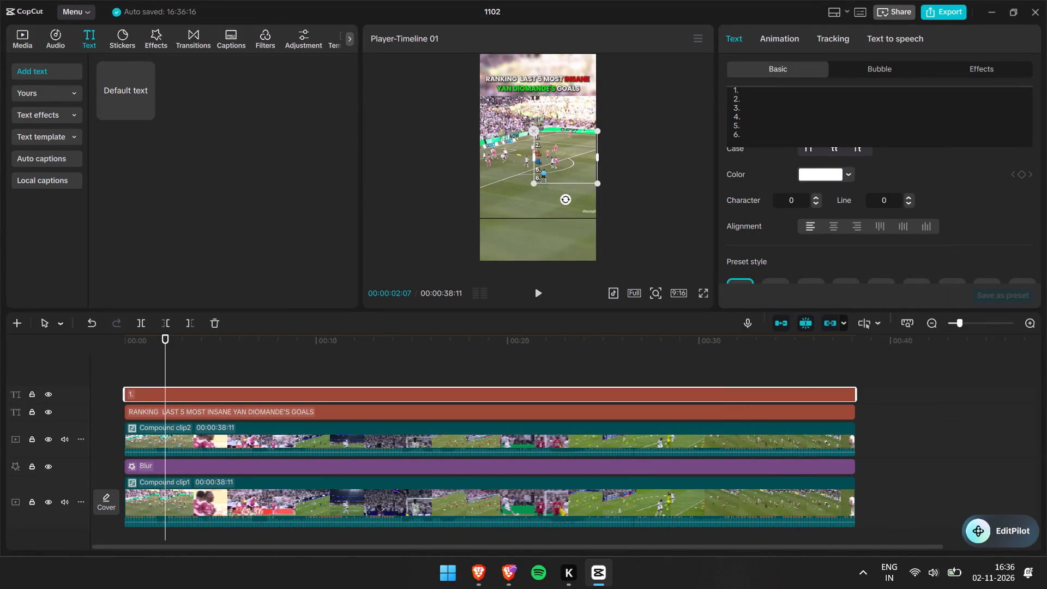
pyautogui.moveTo(742, 101); pyautogui.dragTo(729, 99)
pyautogui.click(828, 179)
pyautogui.click(827, 176)
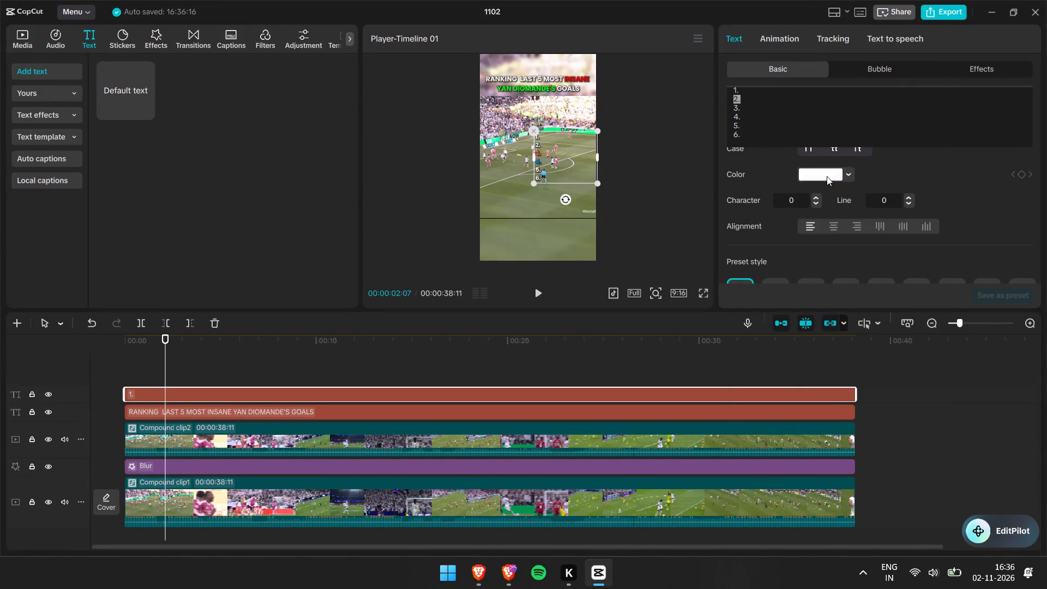
pyautogui.click(833, 175)
pyautogui.click(856, 316)
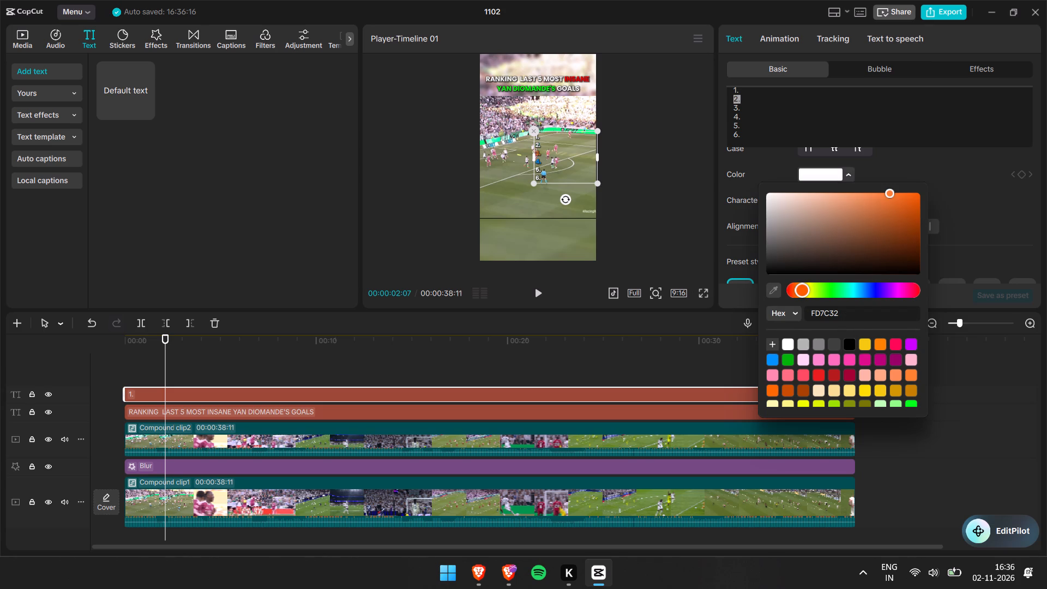
pyautogui.press('BackSpace')
pyautogui.press('BackSpace')
pyautogui.press('BackSpace')
pyautogui.press('BackSpace')
pyautogui.press('BackSpace')
pyautogui.press('BackSpace')
pyautogui.press('BackSpace')
pyautogui.press('BackSpace')
pyautogui.press('BackSpace')
pyautogui.press('BackSpace')
pyautogui.press('BackSpace')
pyautogui.press('BackSpace')
pyautogui.press('BackSpace')
pyautogui.press('BackSpace')
pyautogui.press('BackSpace')
pyautogui.press('BackSpace')
pyautogui.press('space')
pyautogui.write('0 0')
pyautogui.press('BackSpace')
pyautogui.press('BackSpace')
pyautogui.press('BackSpace')
pyautogui.press('BackSpace')
pyautogui.press('BackSpace')
pyautogui.press('BackSpace')
pyautogui.press('BackSpace')
pyautogui.press('BackSpace')
pyautogui.write('c0c0c0')
pyautogui.press('Return')
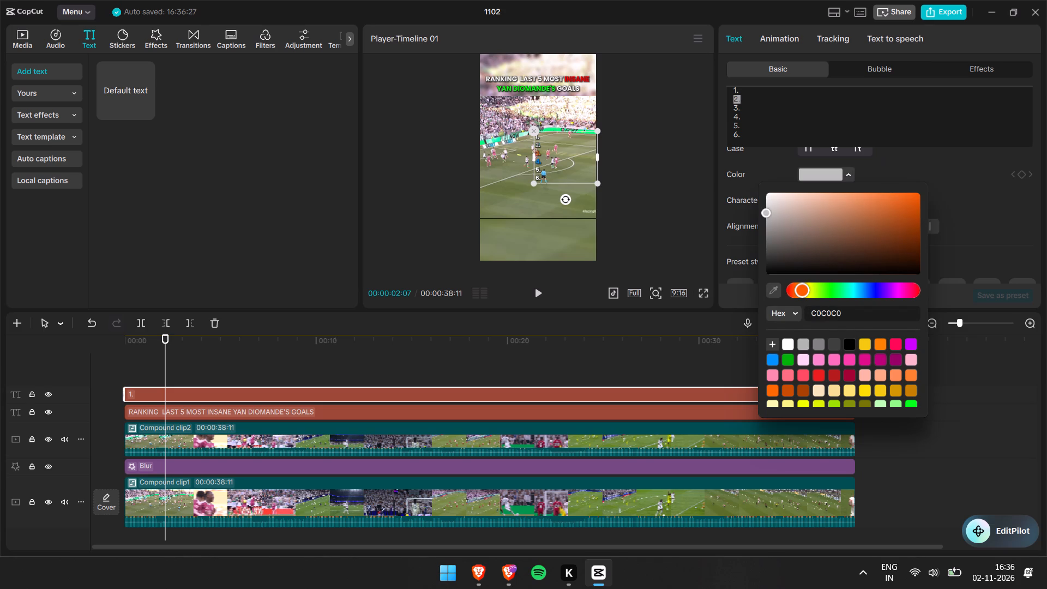
# Colour only the "1." in the list gold, FFD700.
pyautogui.moveTo(743, 90); pyautogui.dragTo(722, 89)
pyautogui.click(816, 175)
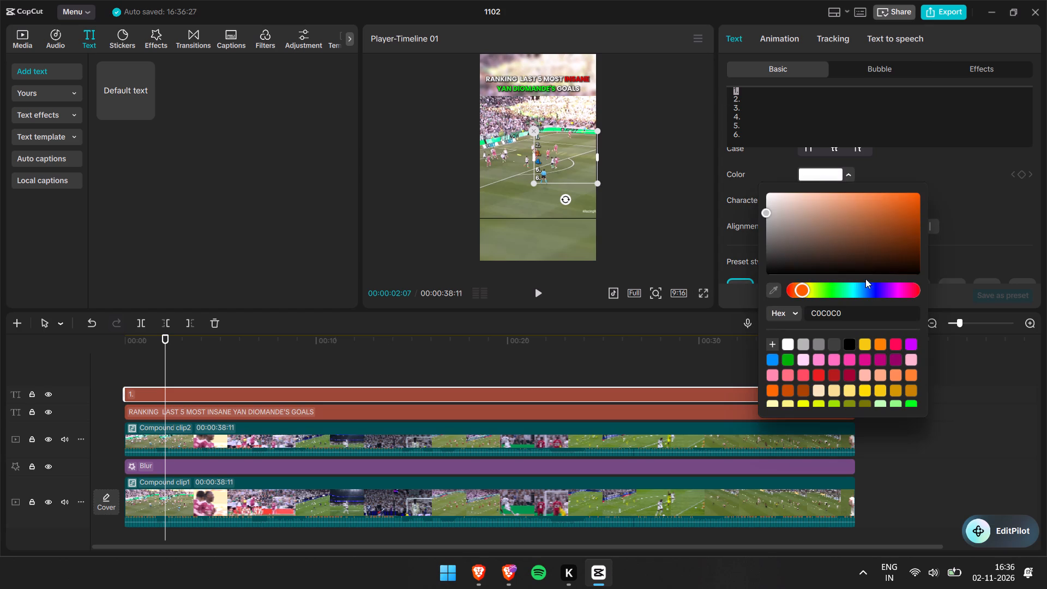
pyautogui.doubleClick(854, 313)
pyautogui.press('BackSpace')
pyautogui.write('ffd700')
pyautogui.press('Return')
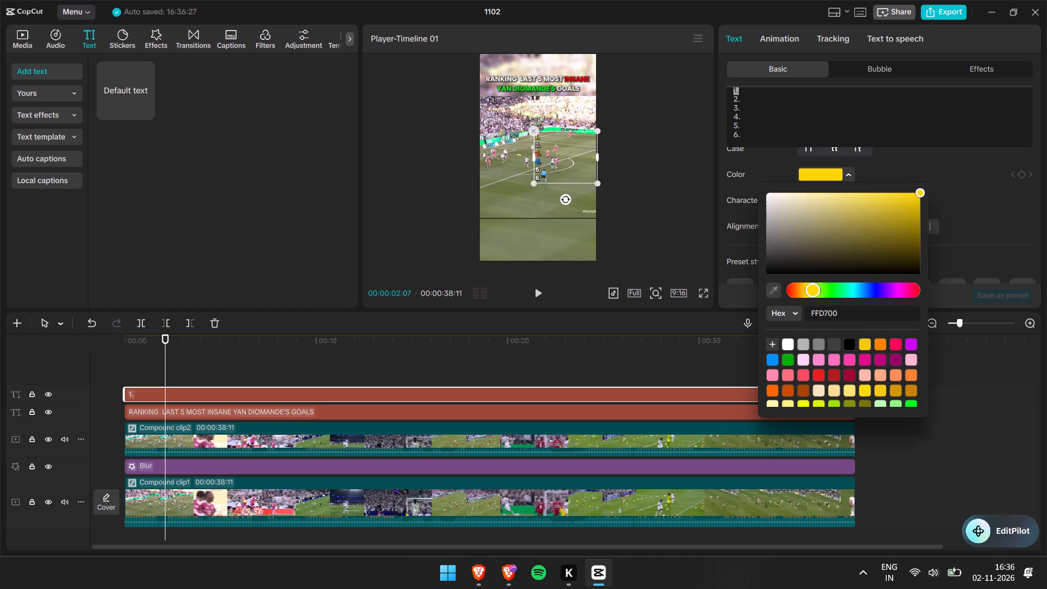
# Move the numbered list to the lower-left area of the video frame and widen its text box rightward.
pyautogui.moveTo(540, 157); pyautogui.dragTo(506, 211)
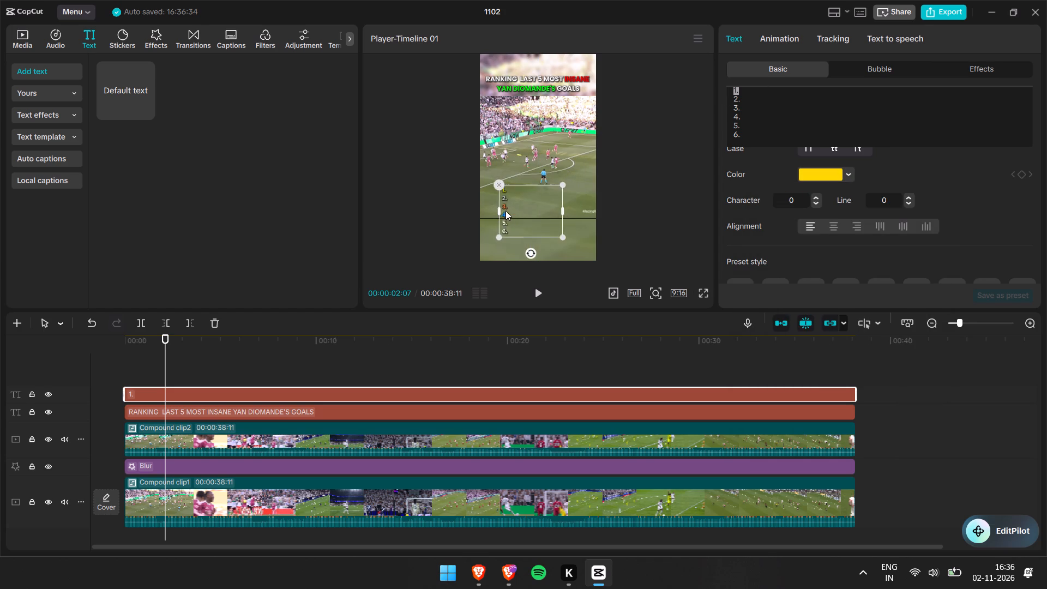
pyautogui.moveTo(506, 211); pyautogui.dragTo(493, 218)
pyautogui.moveTo(551, 217); pyautogui.dragTo(567, 218)
# Add "Vs" and a trailing space after "6." in the numbered list.
pyautogui.click(756, 129)
pyautogui.click(756, 133)
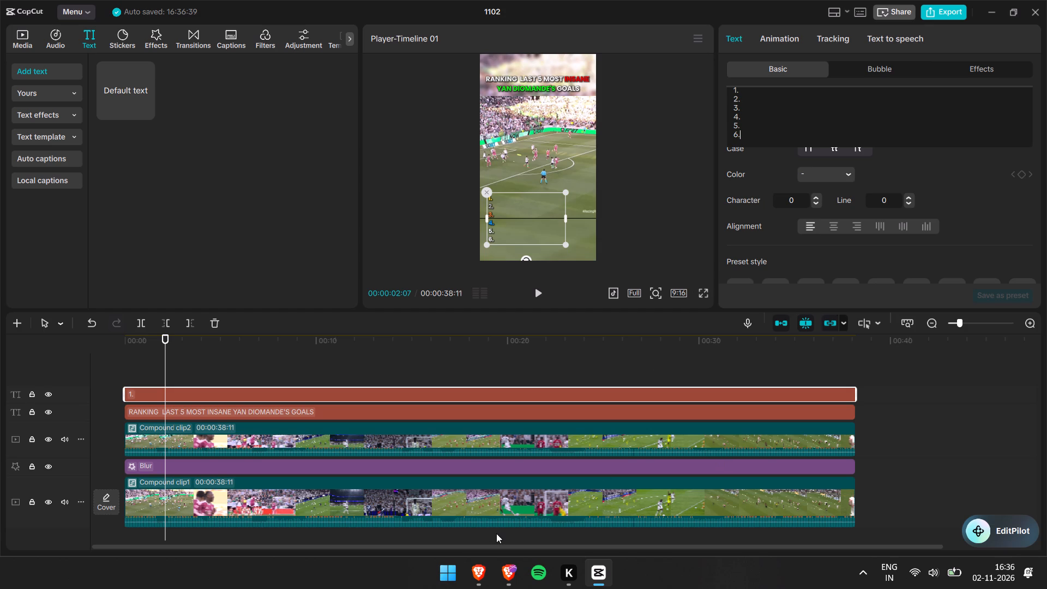
pyautogui.press('space')
pyautogui.write('VS')
pyautogui.press('space')
pyautogui.press('BackSpace')
pyautogui.press('BackSpace')
pyautogui.write('s')
pyautogui.press('space')
# Copy the club name "racing santander" from a Brave address suggestion and paste it after "6. Vs" in the CapCut list.
pyautogui.hotkey('alt', 'Tab')
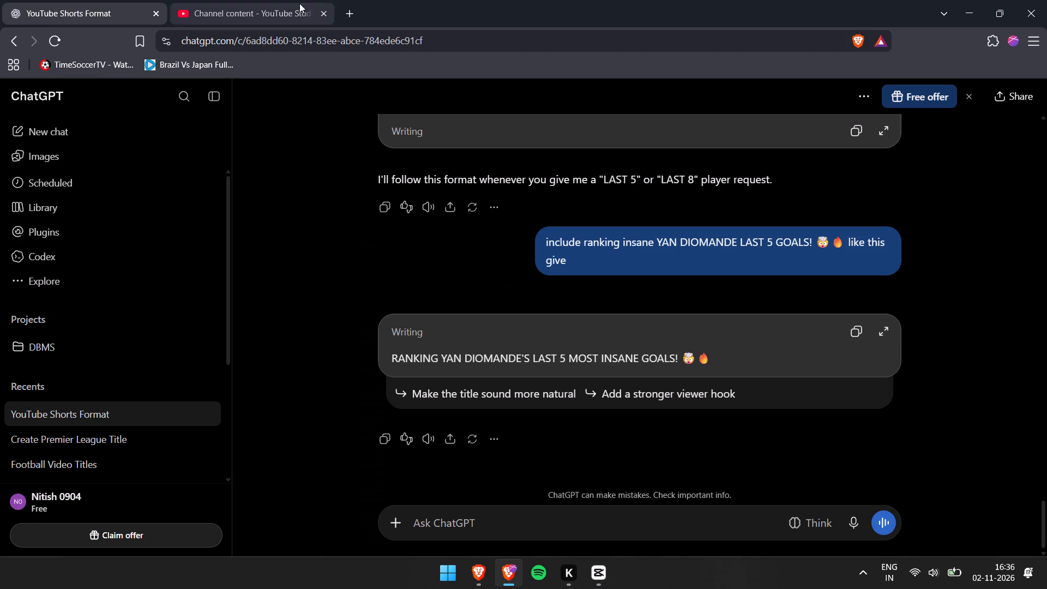
pyautogui.click(350, 13)
pyautogui.write('racing sa')
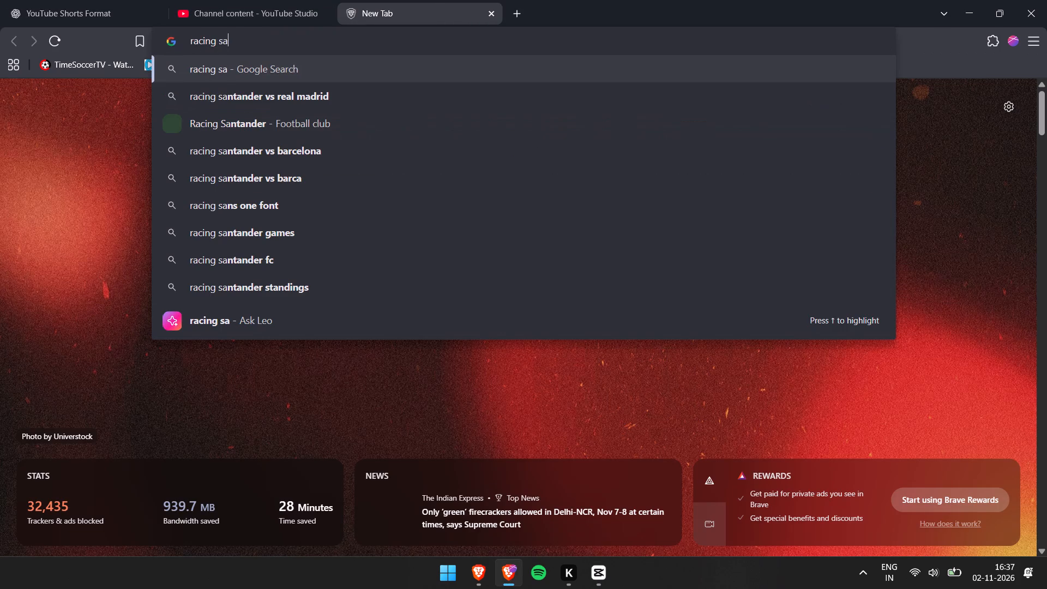
pyautogui.press('Down')
pyautogui.press('Down')
pyautogui.hotkey('ctrl', 'a')
pyautogui.hotkey('ctrl', 'c')
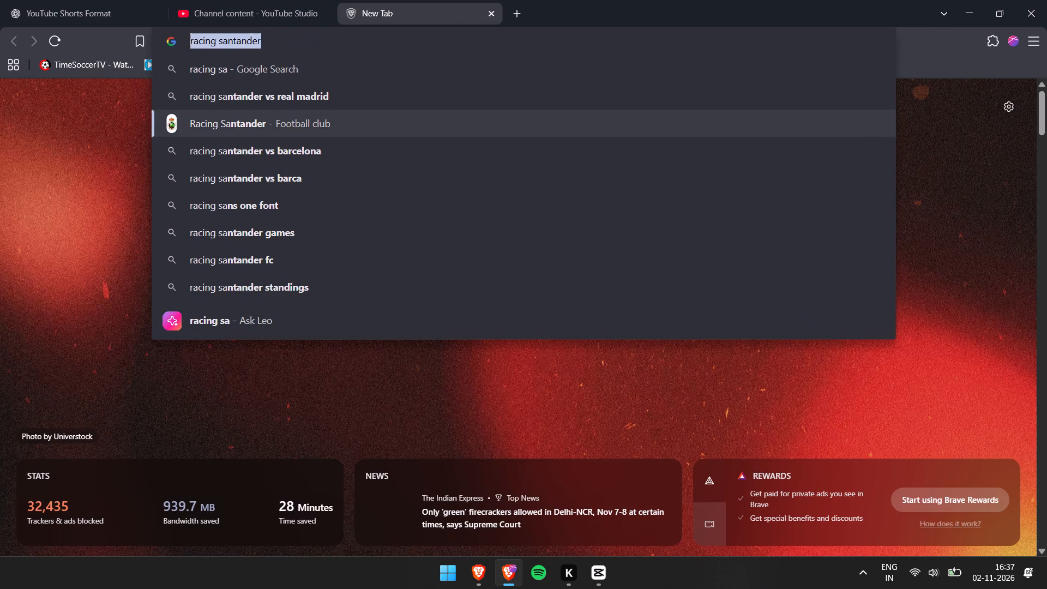
pyautogui.hotkey('alt', 'Tab')
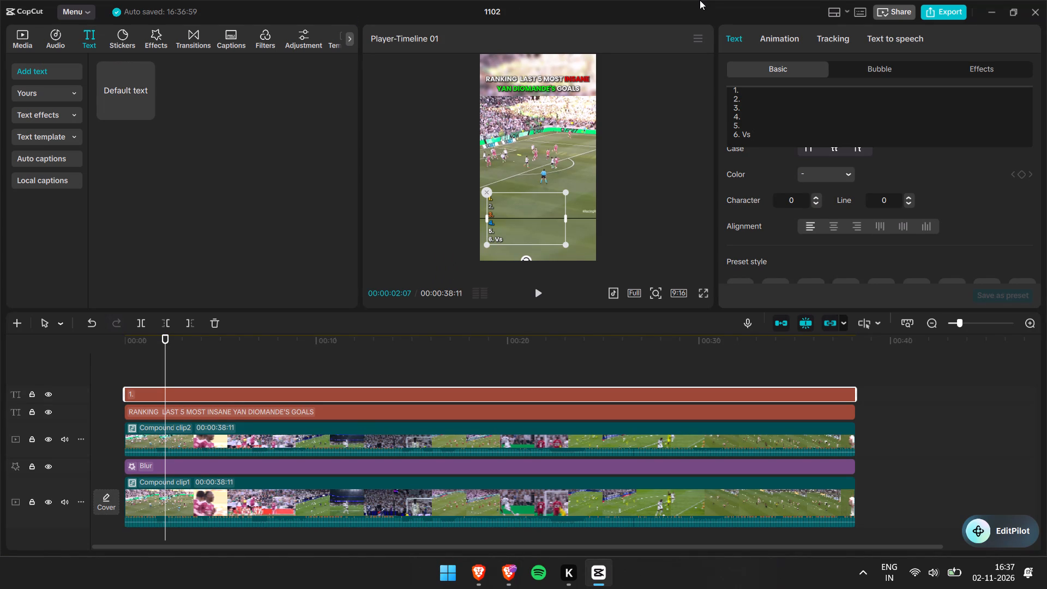
pyautogui.hotkey('ctrl', 'v')
# Apply title case to the entire numbered list.
pyautogui.hotkey('ctrl', 'a')
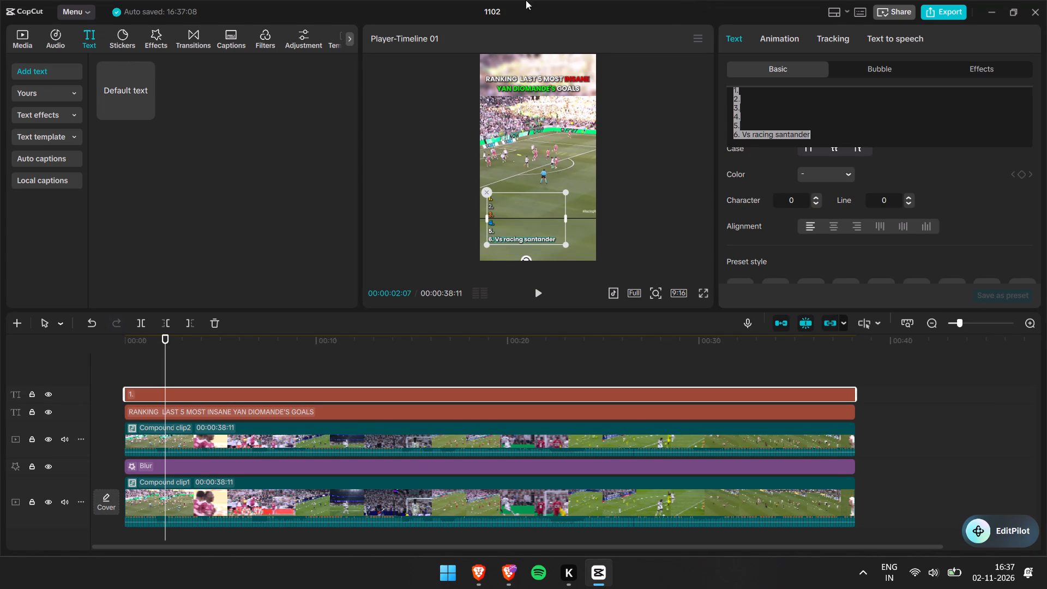
pyautogui.scroll(1, 844, 160)
pyautogui.click(855, 210)
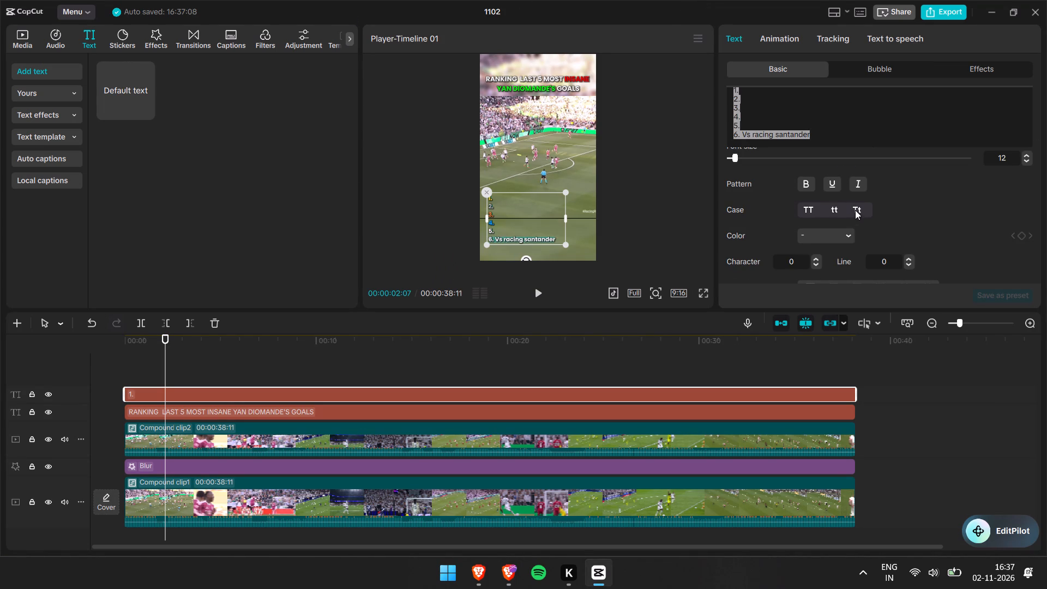
# Undo the compound grouping of Compound clip2 to separate it into its individual goal clips.
pyautogui.click(784, 126)
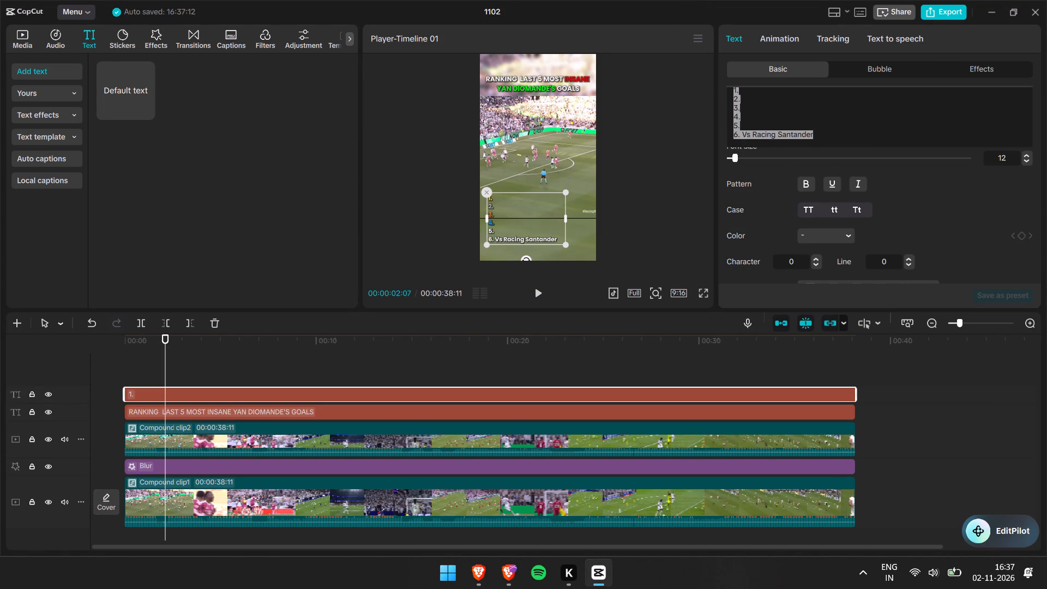
pyautogui.click(238, 432)
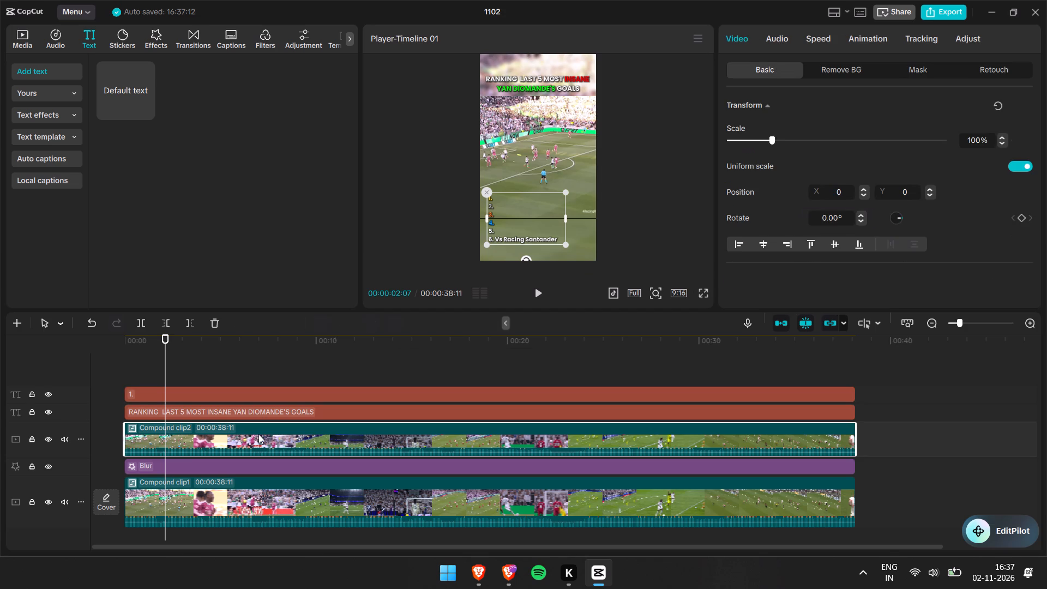
pyautogui.rightClick(258, 434)
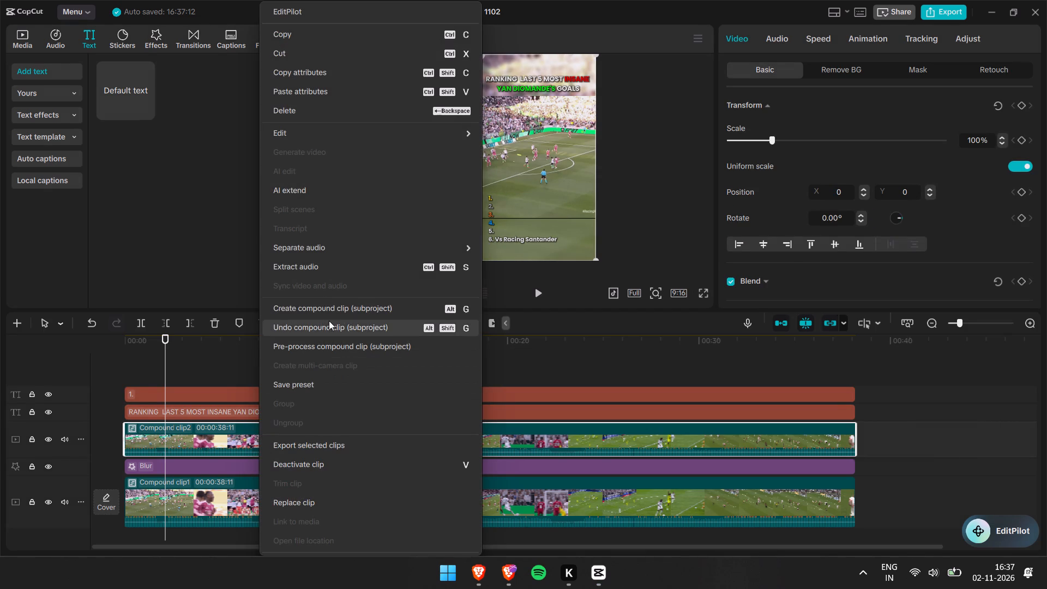
pyautogui.click(329, 326)
pyautogui.scroll(8, 251, 462)
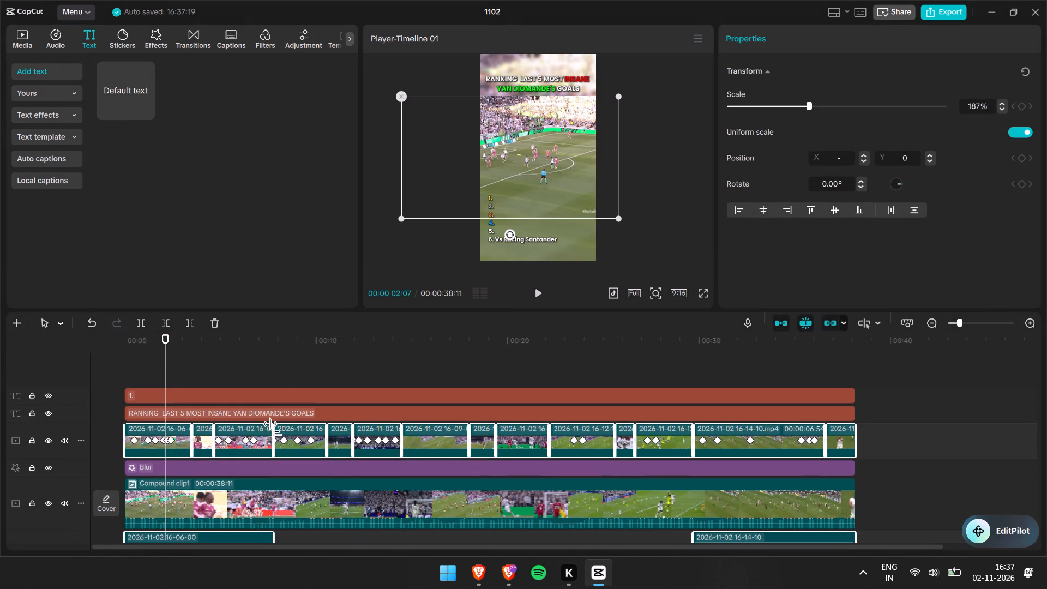
# Split the numbered list text at 00:00:07:46, where the second goal's footage begins.
pyautogui.doubleClick(278, 378)
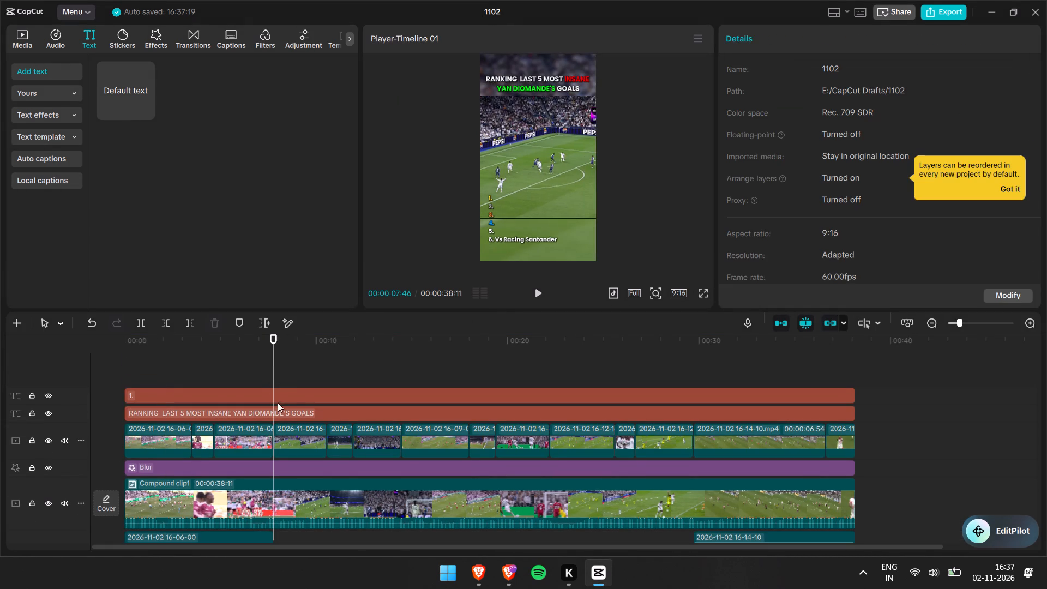
pyautogui.click(280, 400)
pyautogui.click(141, 324)
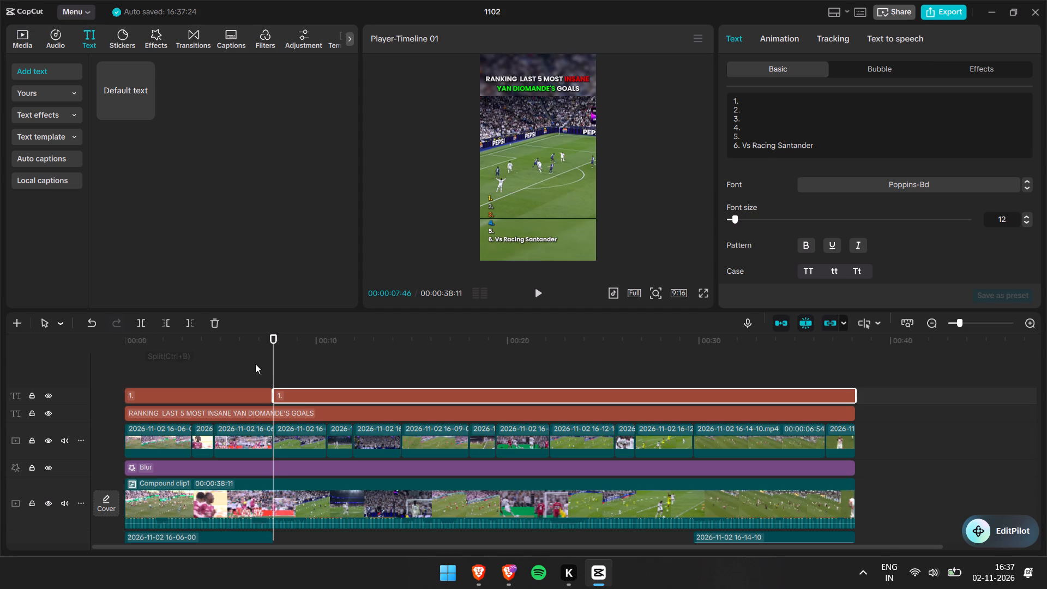
# Add a space after "5." in the second segment of the numbered list.
pyautogui.press('space')
pyautogui.press('space')
pyautogui.click(761, 133)
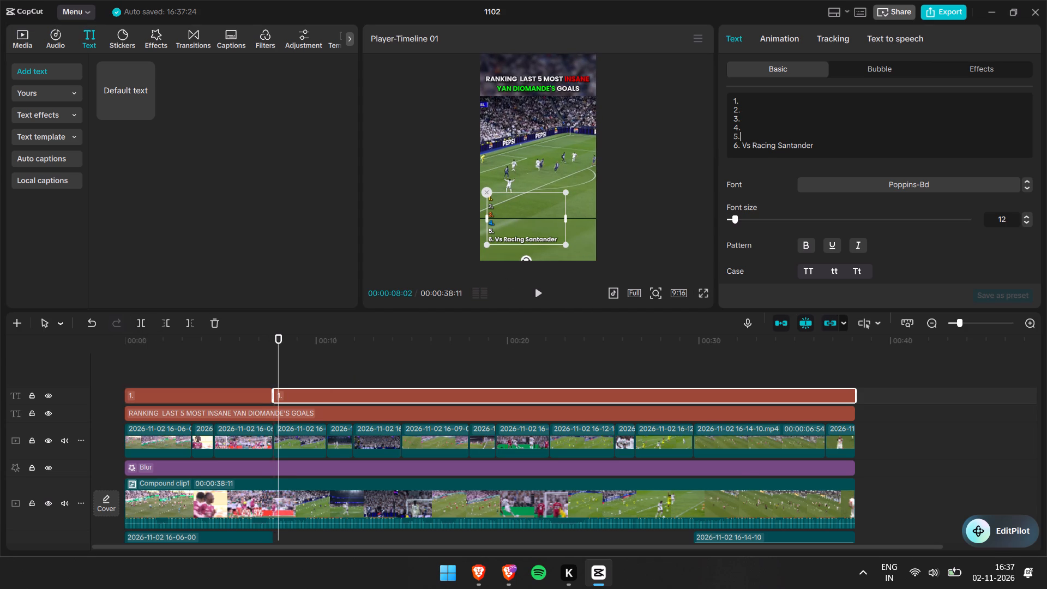
pyautogui.press('space')
# Switch to Brave, search for "rb leipzig", and copy the club name from the results heading.
pyautogui.hotkey('alt', 'Tab')
pyautogui.write('rb le')
pyautogui.press('Down')
pyautogui.press('Return')
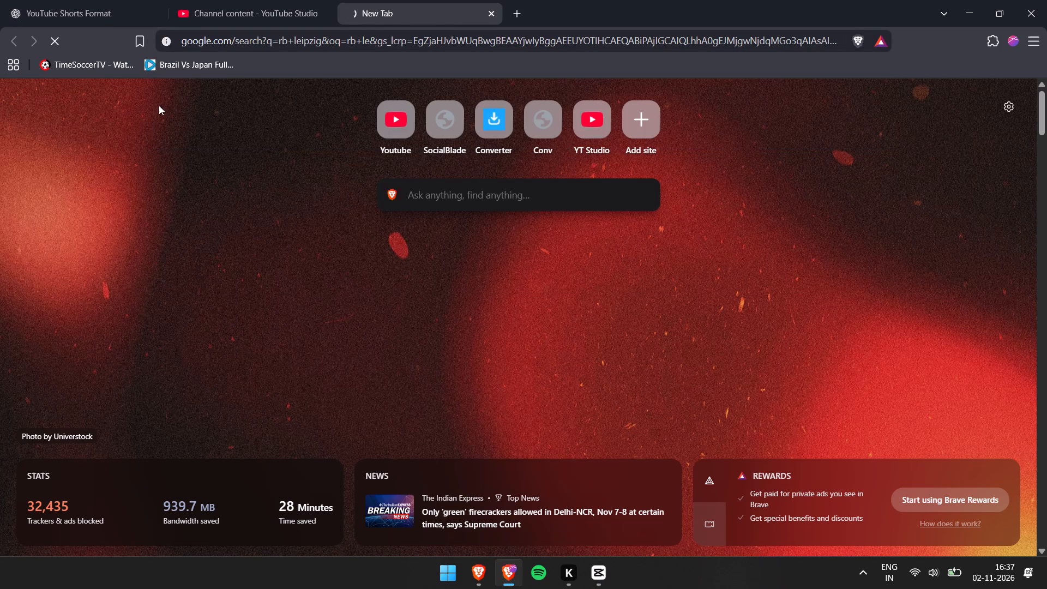
pyautogui.tripleClick(258, 261)
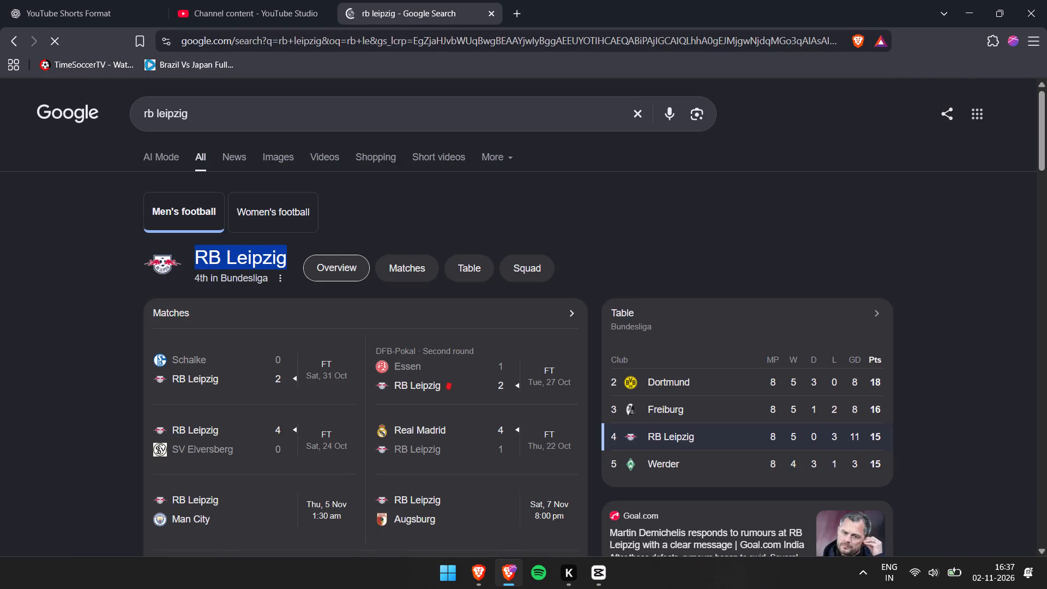
pyautogui.click(258, 261)
pyautogui.hotkey('ctrl', 'c')
pyautogui.hotkey('alt', 'Tab')
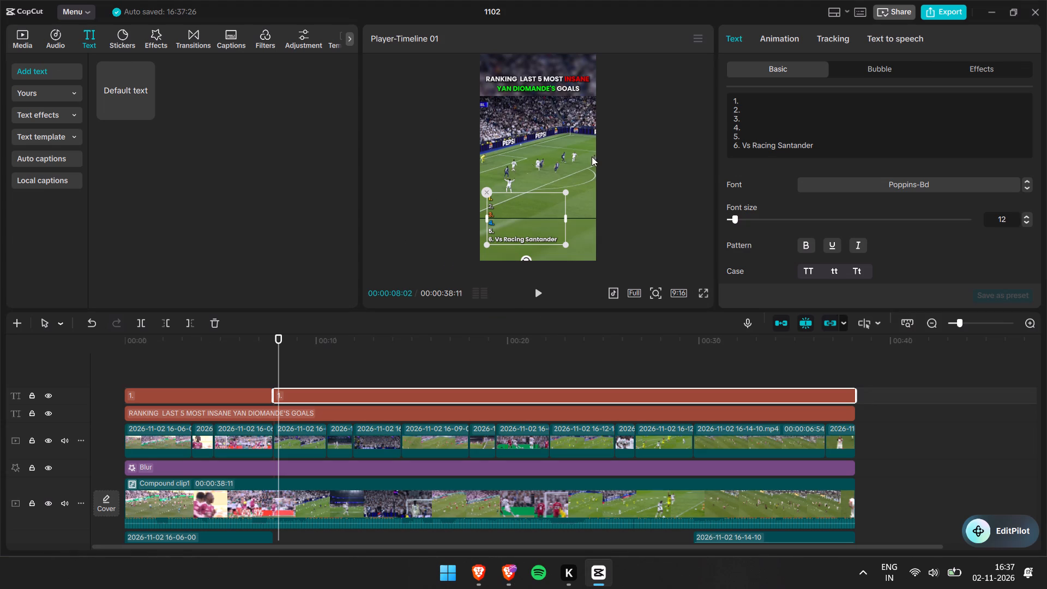
# Back in CapCut, complete line 5 of the second list segment as "Vs RB Leipzig".
pyautogui.write('Vs')
pyautogui.press('space')
pyautogui.hotkey('ctrl', 'v')
pyautogui.press('BackSpace')
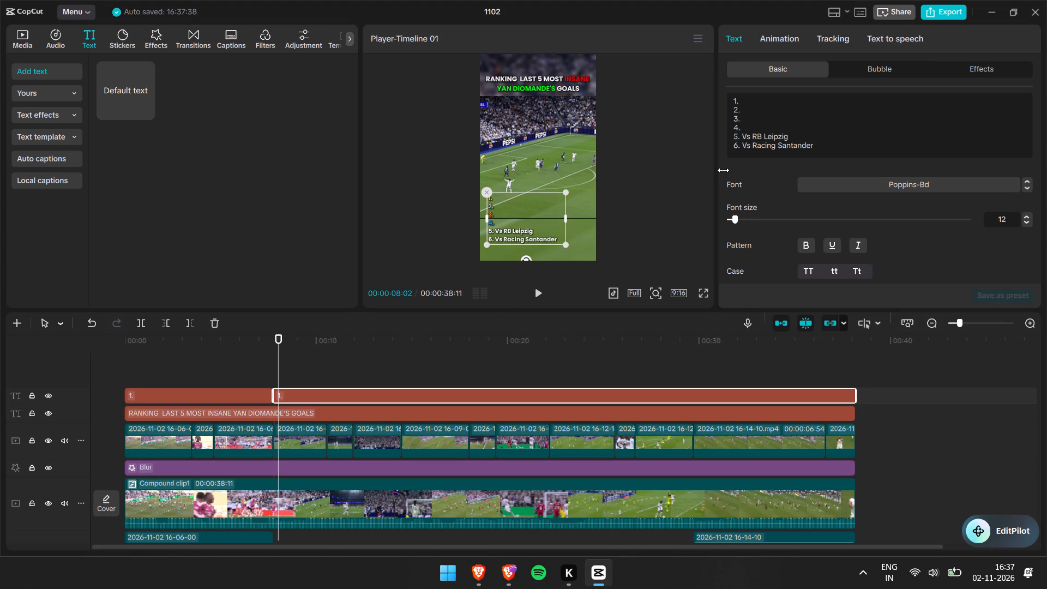
# Split the numbered list text again at 00:00:14:28, where the third goal's footage begins.
pyautogui.click(423, 368)
pyautogui.scroll(-3, 427, 367)
pyautogui.scroll(2, 435, 384)
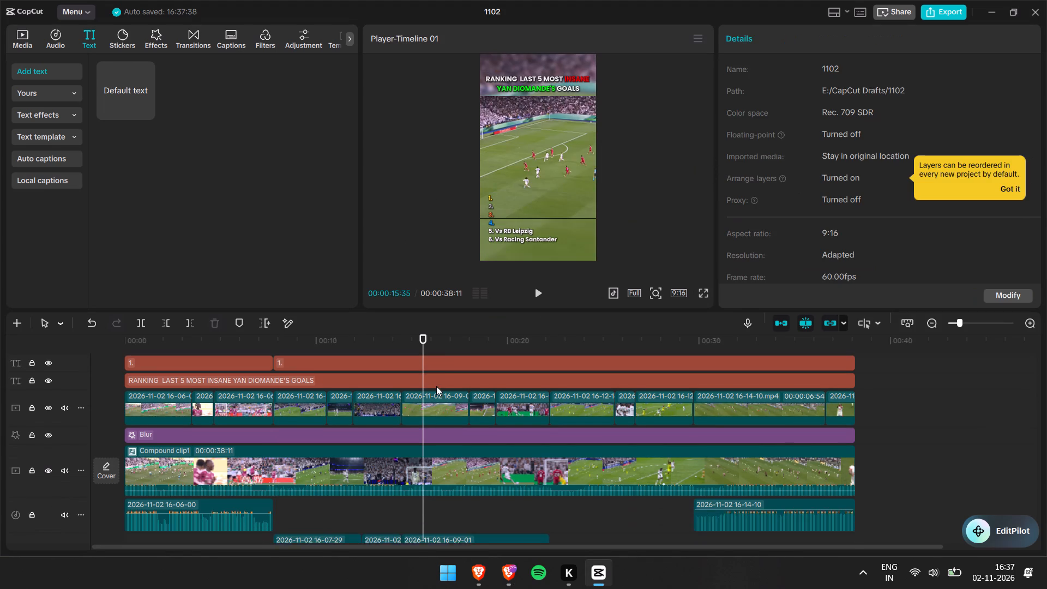
pyautogui.scroll(1, 436, 386)
pyautogui.moveTo(420, 372); pyautogui.dragTo(399, 374)
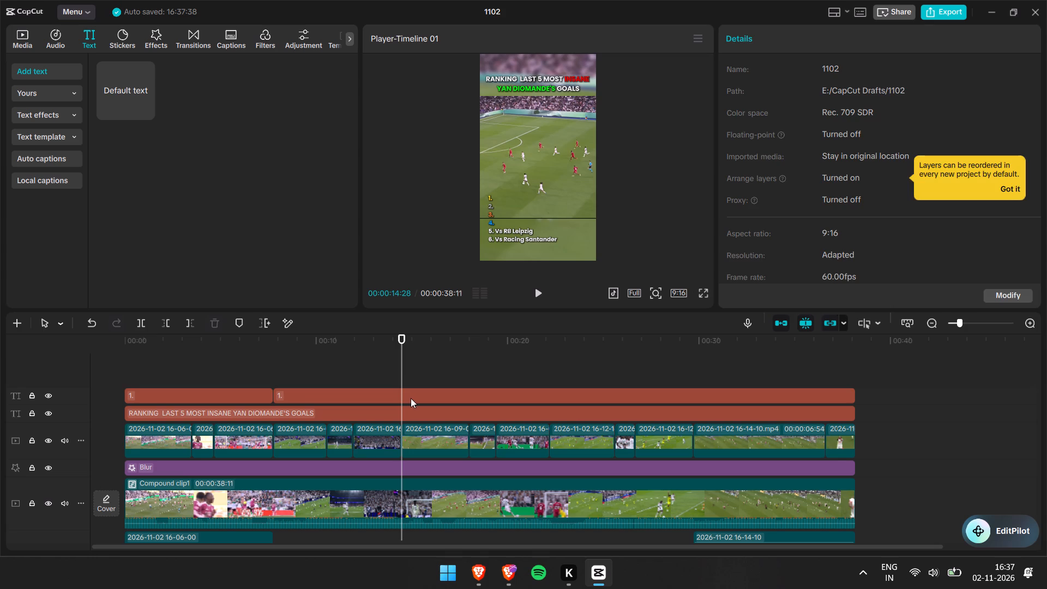
pyautogui.click(412, 397)
pyautogui.click(139, 323)
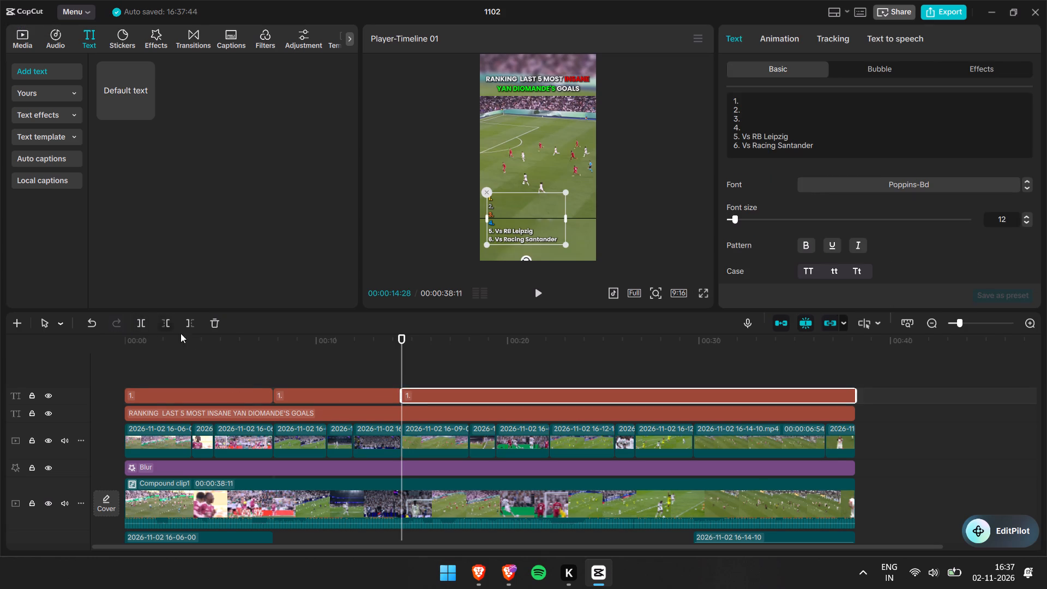
# Play the third goal's footage, including in full screen, and examine it to identify the opponent.
pyautogui.press('space')
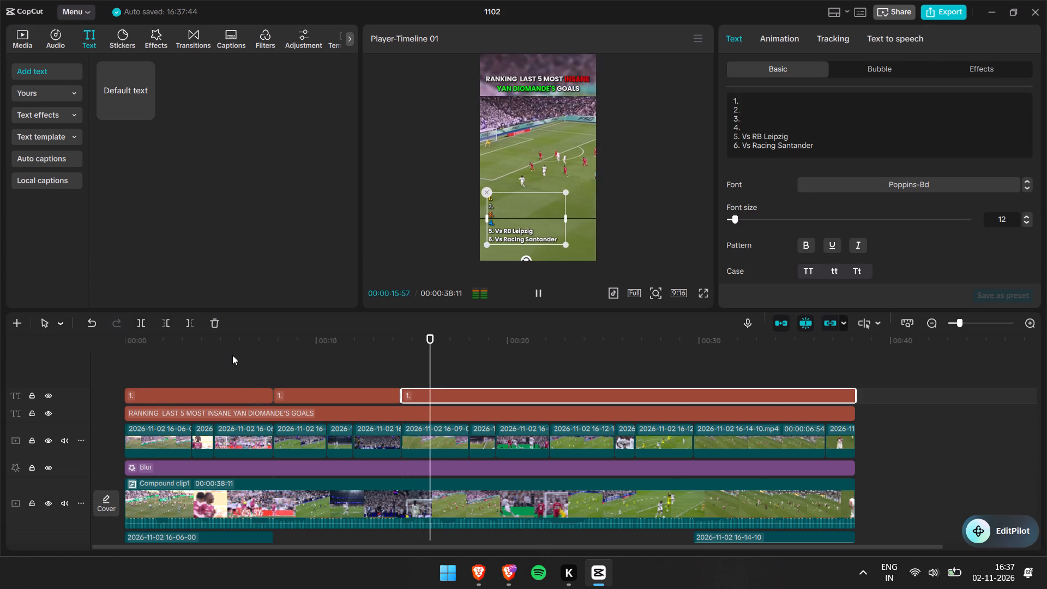
pyautogui.press('space')
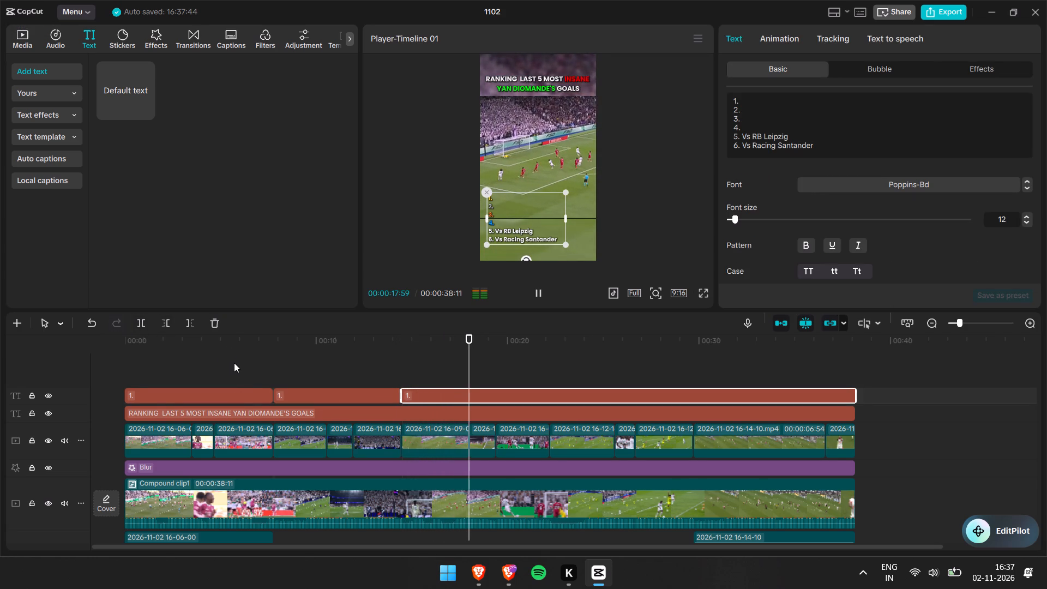
pyautogui.press('space')
pyautogui.press('space')
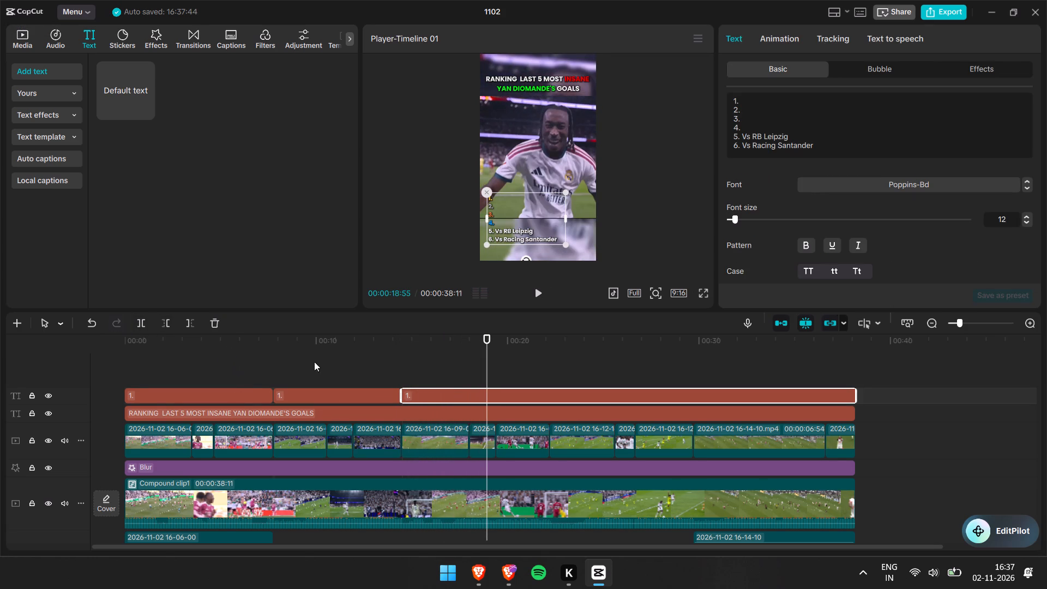
pyautogui.press('space')
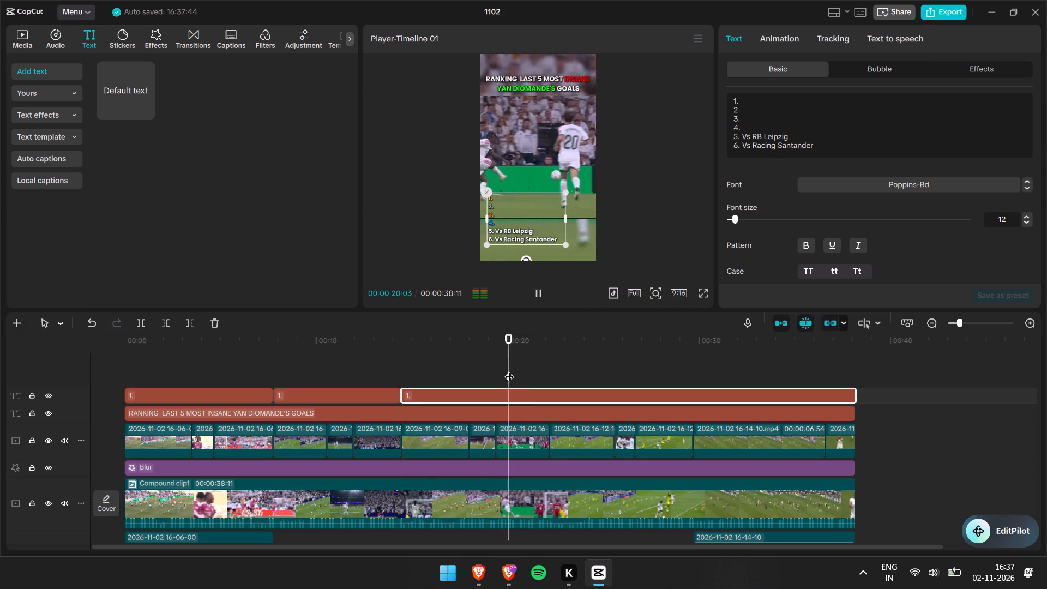
pyautogui.press('space')
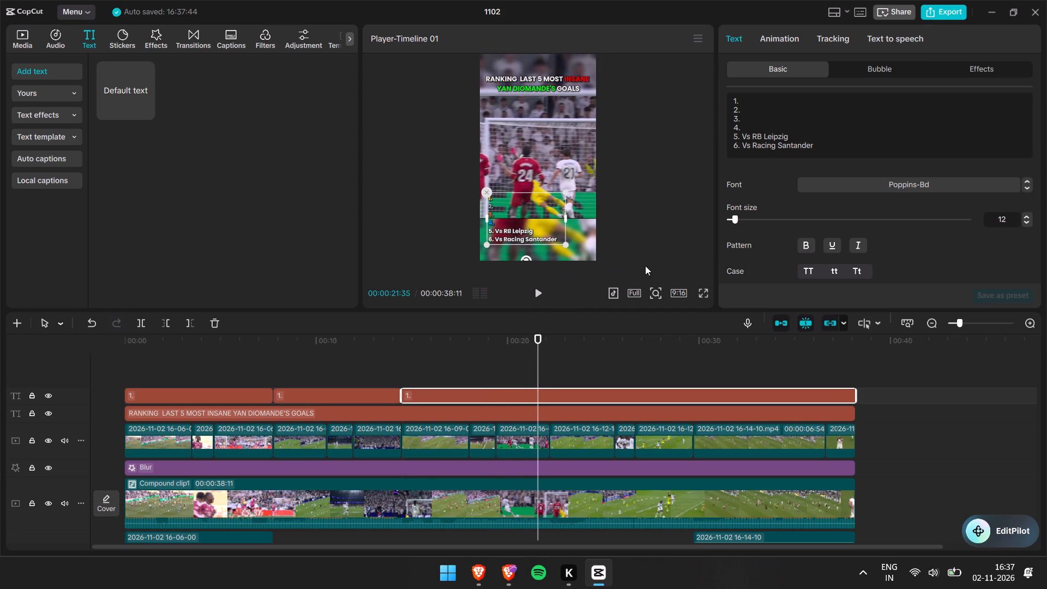
pyautogui.click(702, 292)
pyautogui.press('space')
pyautogui.press('space')
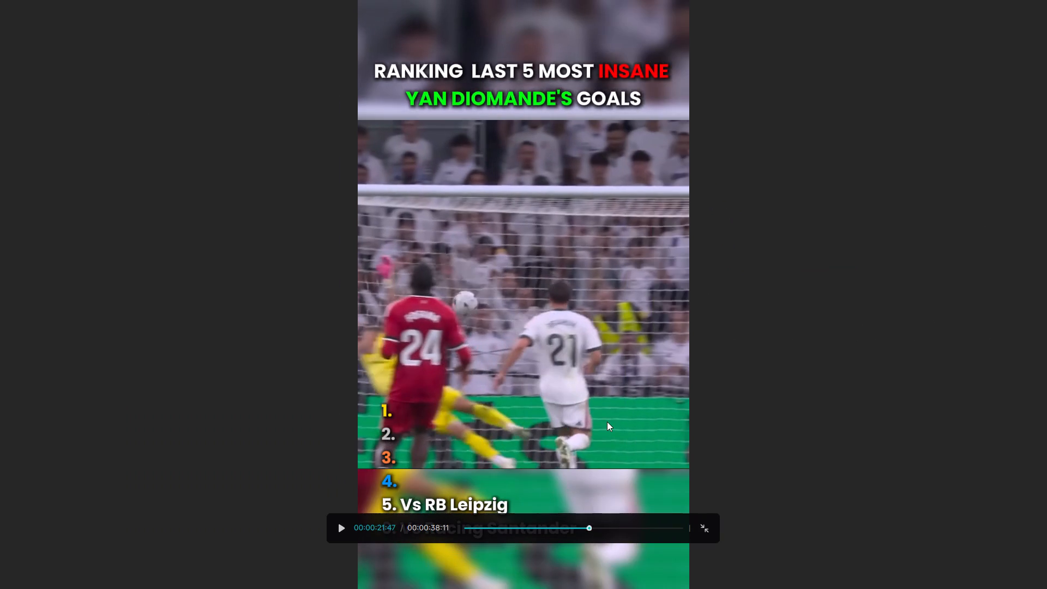
pyautogui.press('space')
pyautogui.press('space')
pyautogui.click(572, 527)
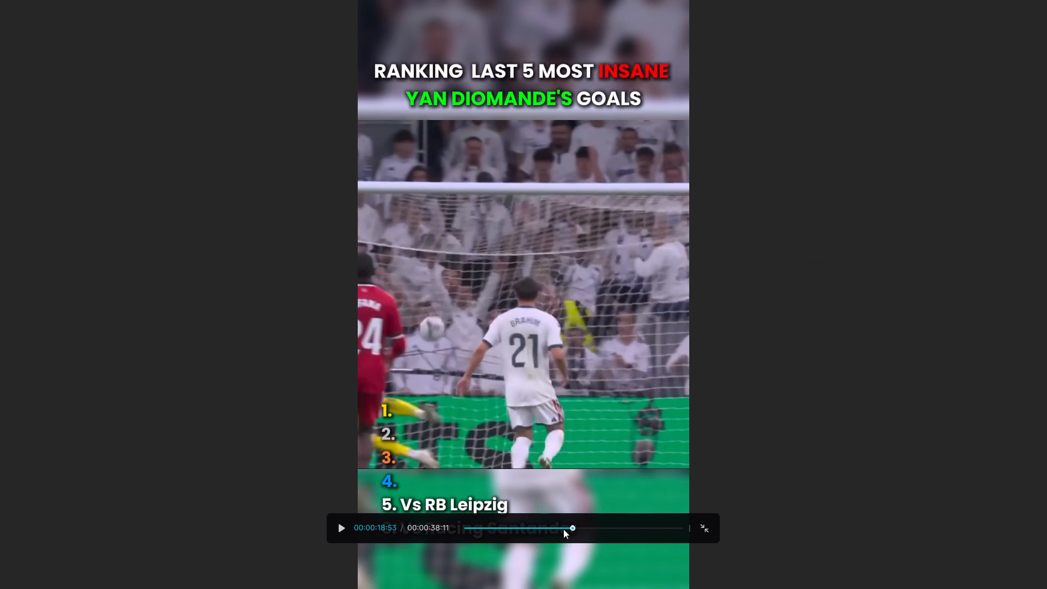
pyautogui.click(559, 530)
pyautogui.click(548, 532)
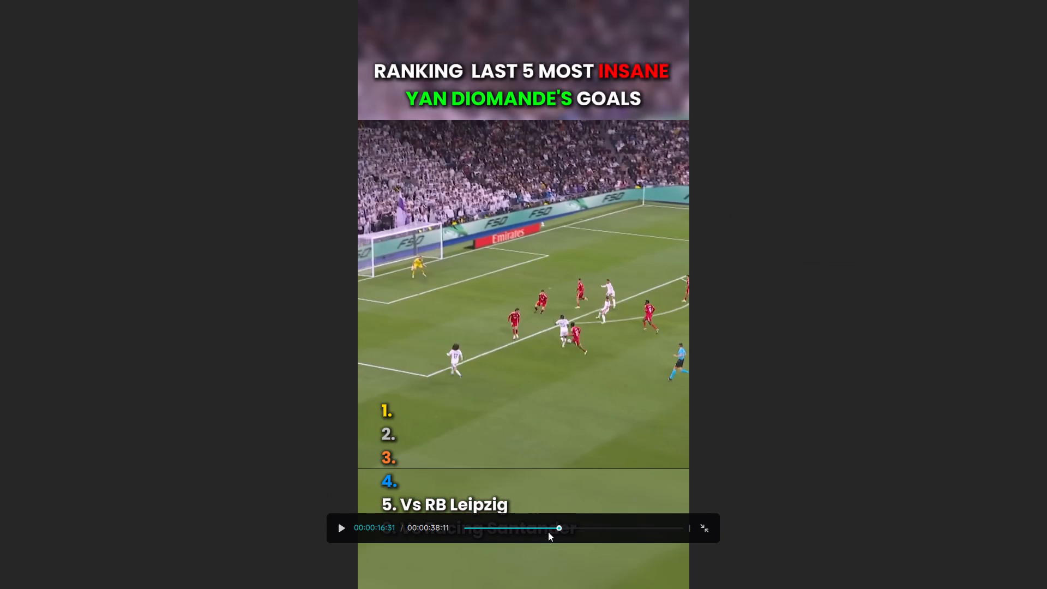
pyautogui.press('space')
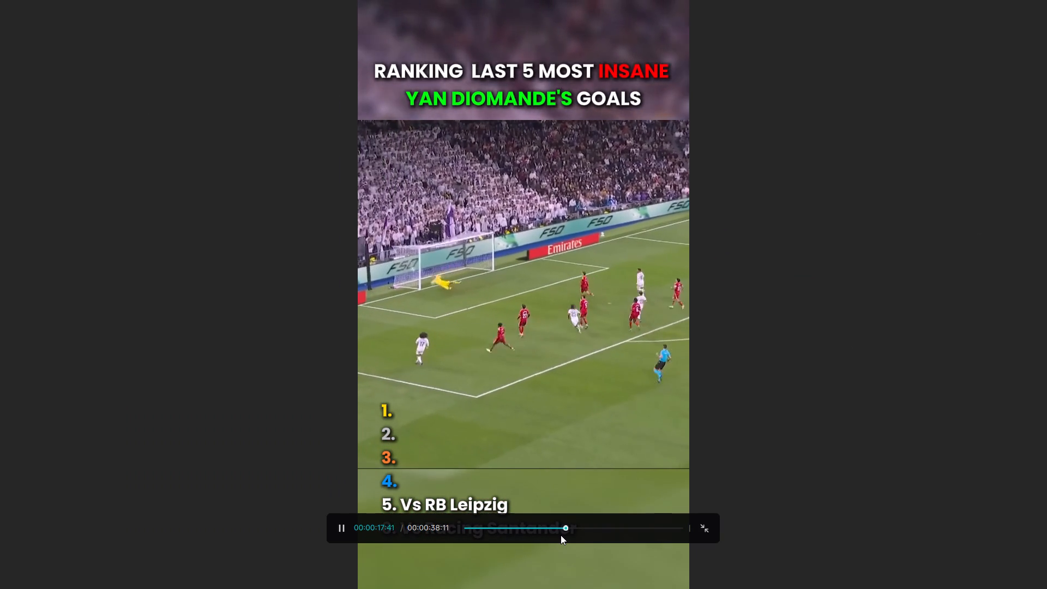
pyautogui.press('space')
pyautogui.press('space')
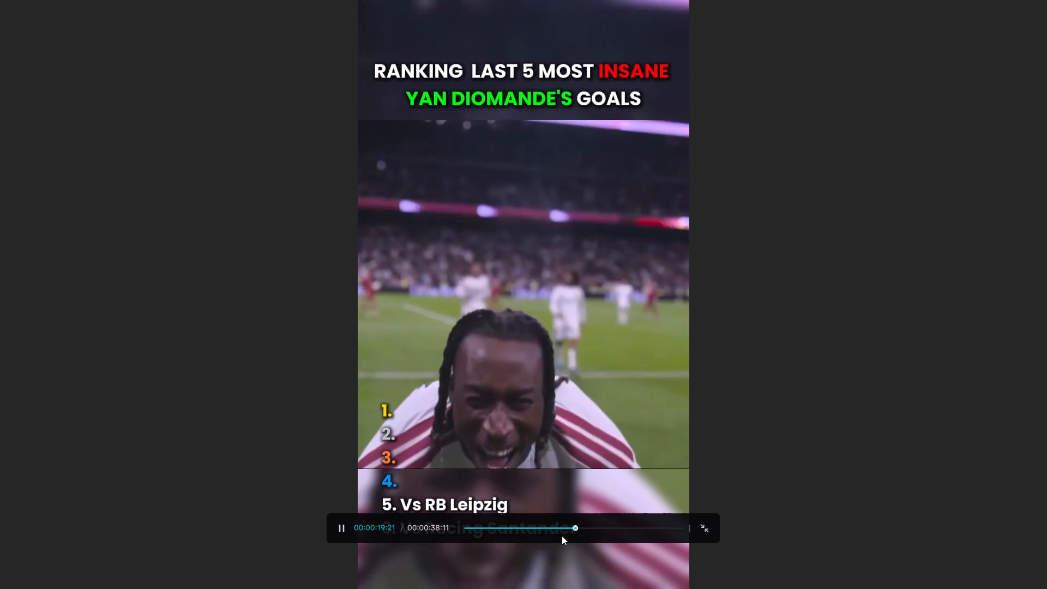
pyautogui.press('space')
pyautogui.press('Escape')
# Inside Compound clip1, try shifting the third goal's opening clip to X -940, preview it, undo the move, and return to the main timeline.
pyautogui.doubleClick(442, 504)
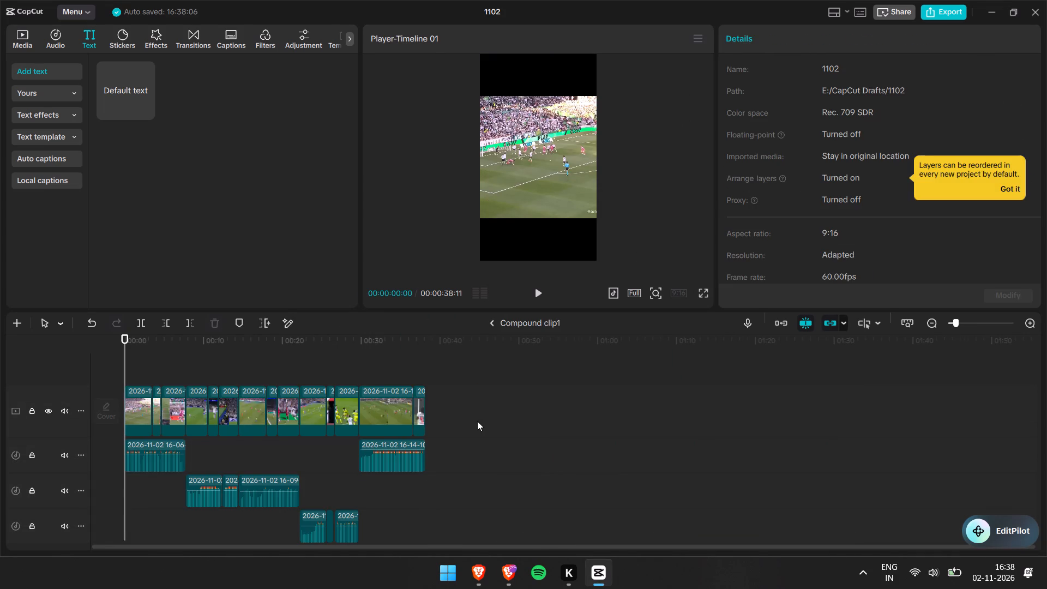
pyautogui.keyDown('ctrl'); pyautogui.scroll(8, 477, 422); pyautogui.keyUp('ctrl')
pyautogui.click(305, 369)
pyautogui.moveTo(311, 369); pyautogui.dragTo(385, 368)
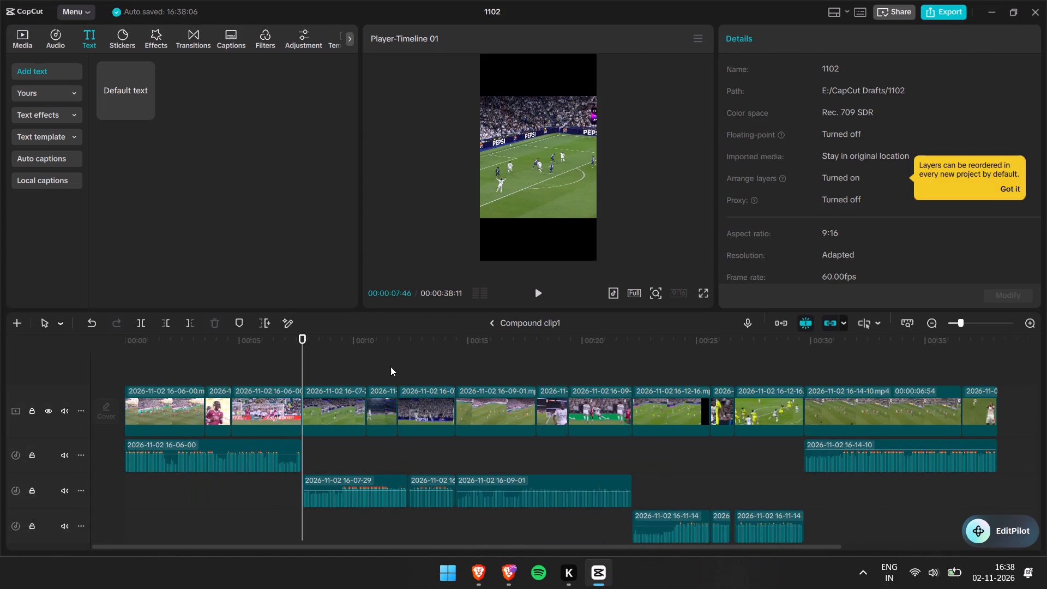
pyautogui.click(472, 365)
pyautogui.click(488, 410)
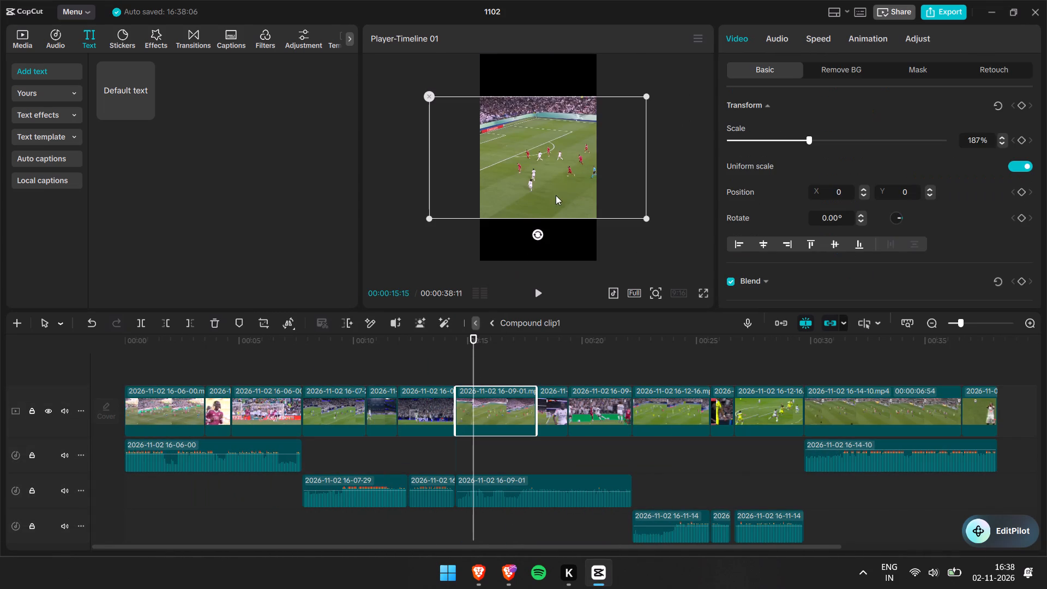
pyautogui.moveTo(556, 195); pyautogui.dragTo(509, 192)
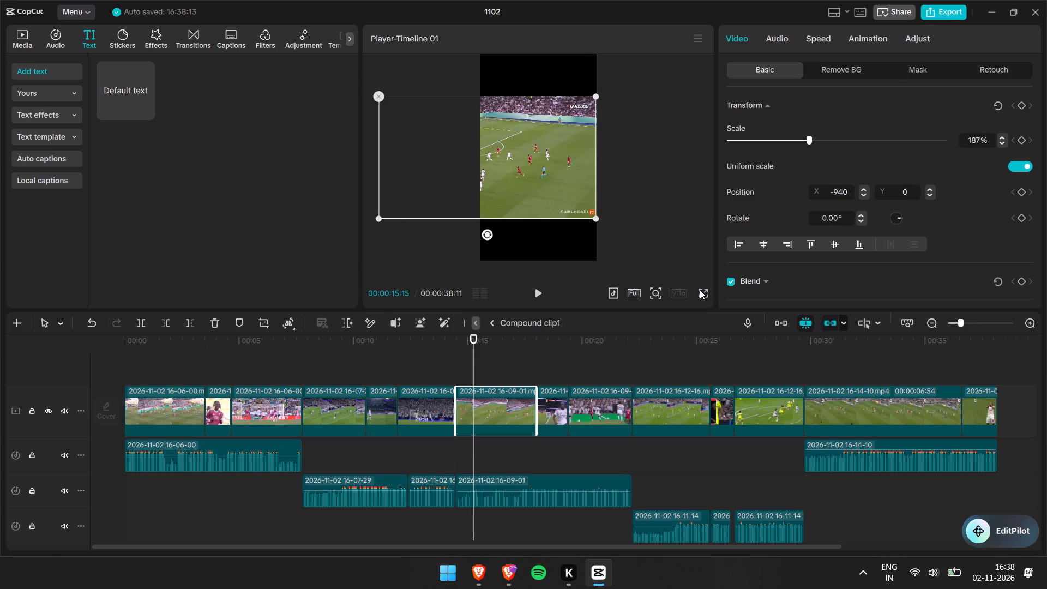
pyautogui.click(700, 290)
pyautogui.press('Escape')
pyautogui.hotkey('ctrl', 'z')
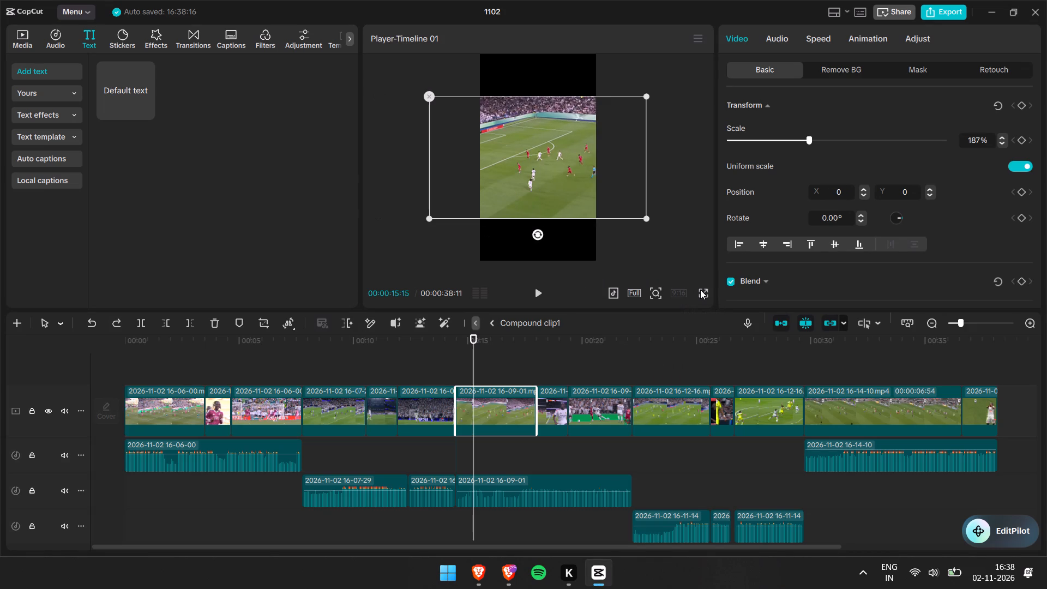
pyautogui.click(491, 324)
# Select the third list segment and look up the opponent's name in Brave, entering "sevill".
pyautogui.click(419, 396)
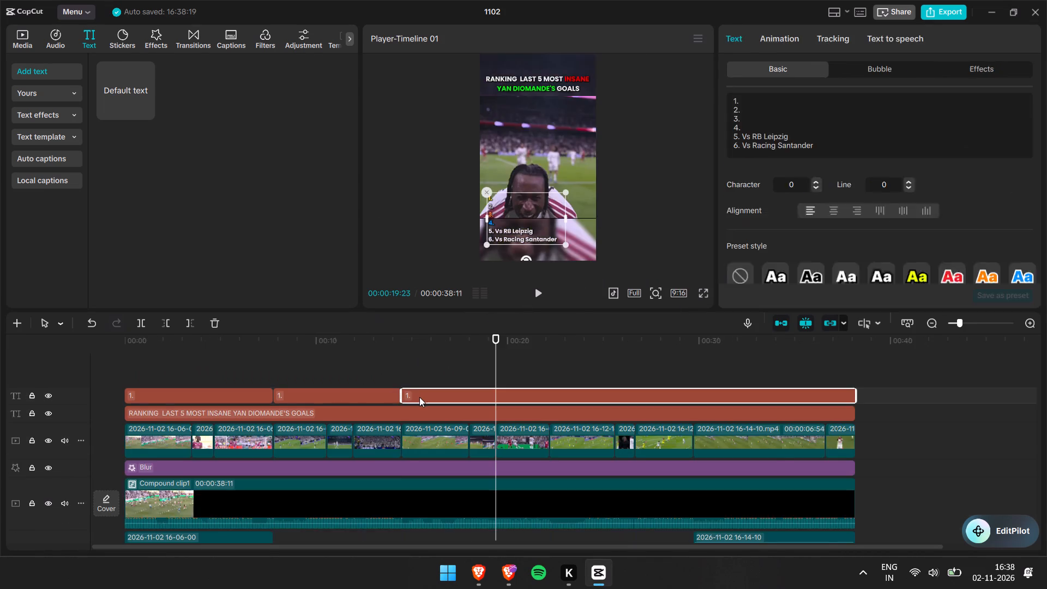
pyautogui.hotkey('alt', 'Tab')
pyautogui.click(321, 47)
pyautogui.write('sevill')
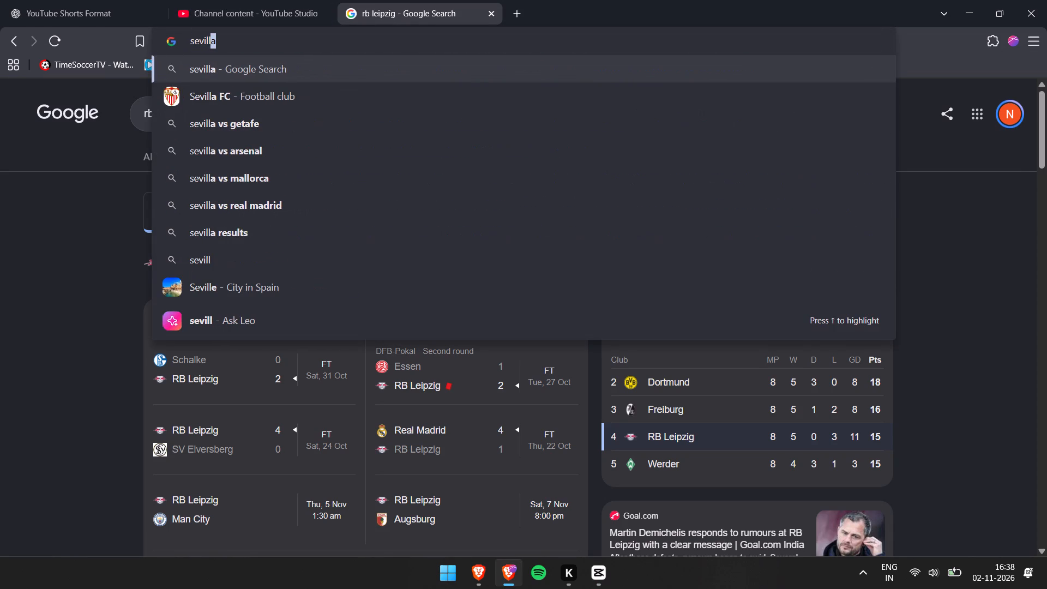